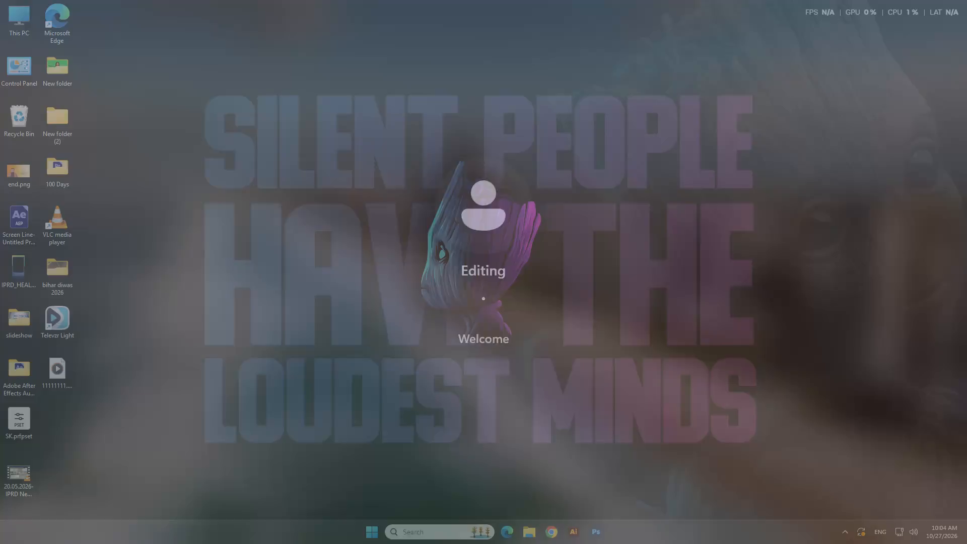
# Refresh the Windows desktop.
pyautogui.rightClick(459, 217)
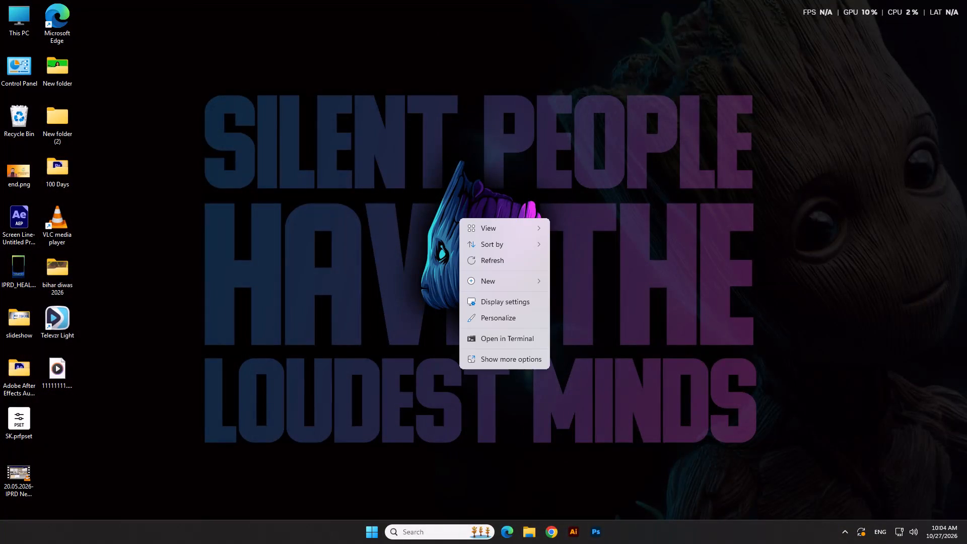
pyautogui.click(499, 262)
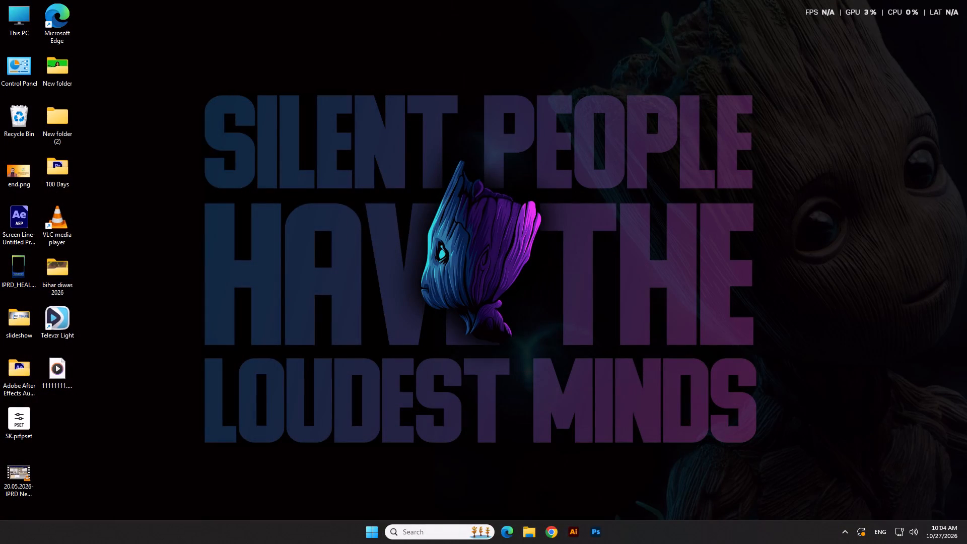
# Launch Google Chrome and open it with the user's named profile, not the generic Your Chrome profile.
pyautogui.click(548, 528)
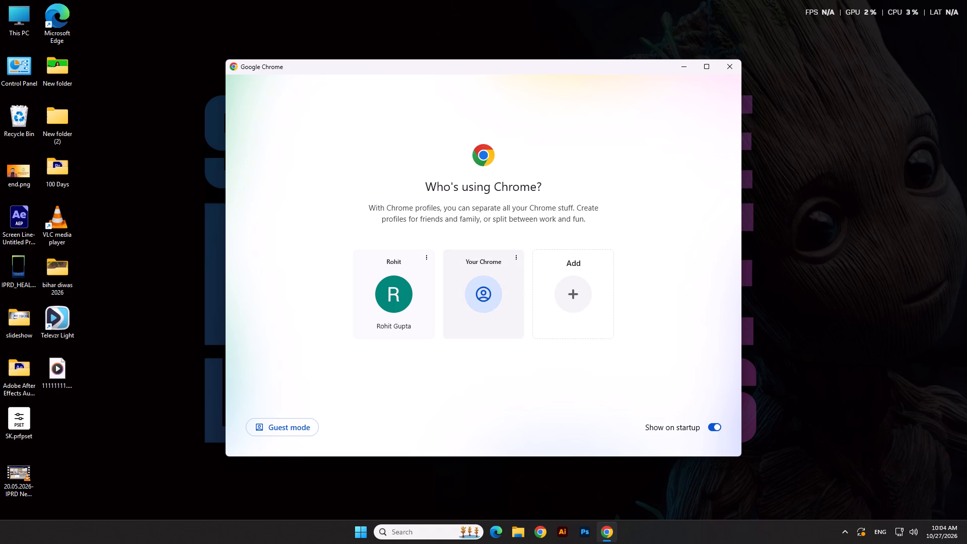
pyautogui.click(405, 308)
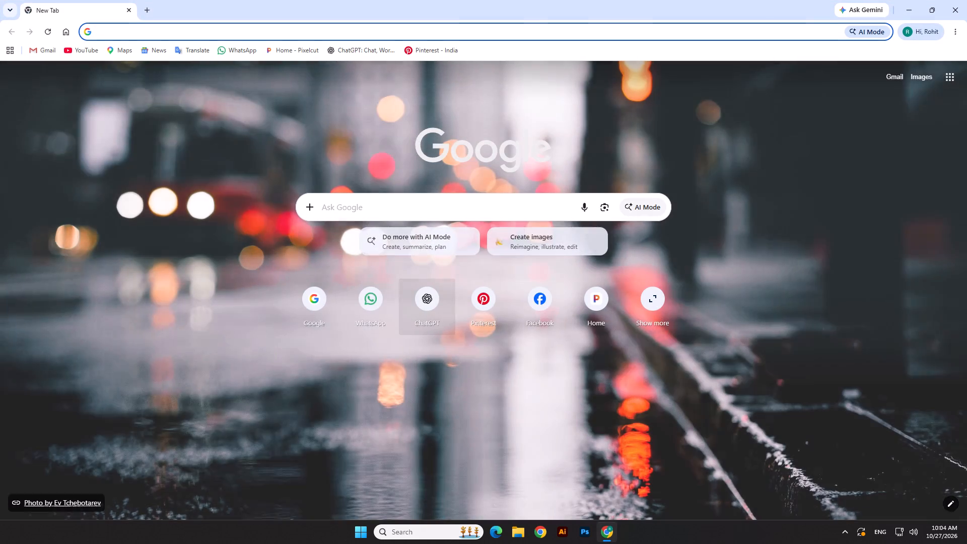
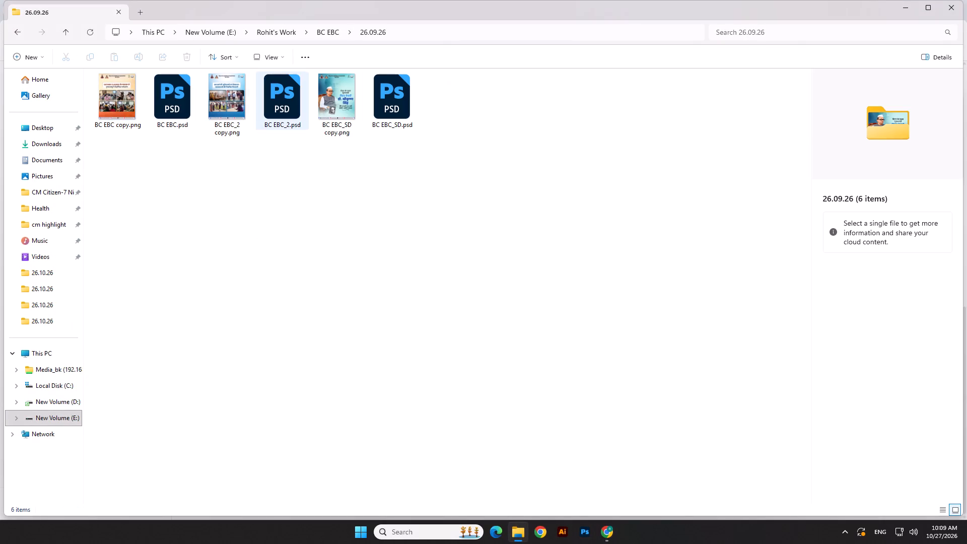
# Copy the file BC EBC.psd from the 26.09.26 folder.
pyautogui.click(189, 106)
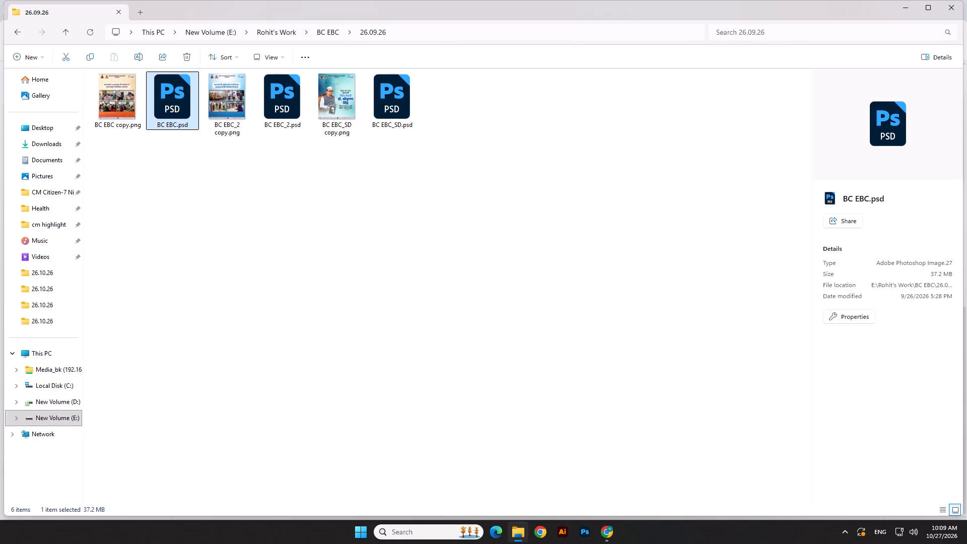
pyautogui.hotkey('ctrl', 'c')
pyautogui.hotkey('ctrl', 'c')
# Create a new folder named 27.10.26 inside the BC EBC folder and open it.
pyautogui.click(15, 33)
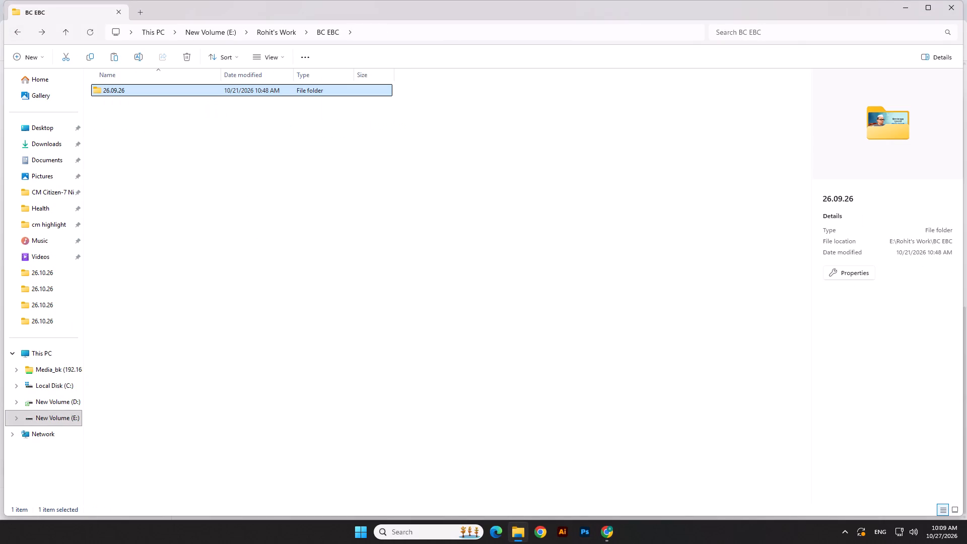
pyautogui.rightClick(160, 167)
pyautogui.click(206, 264)
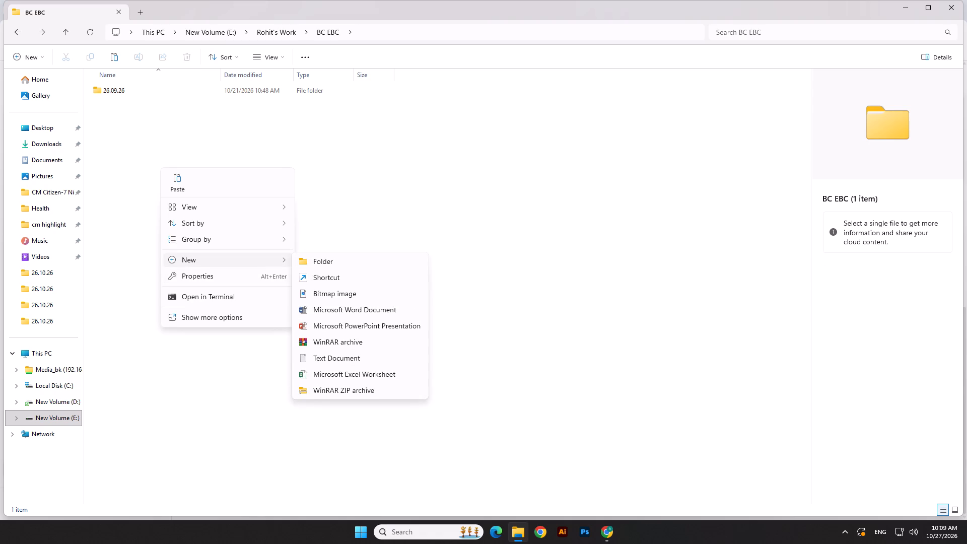
pyautogui.click(318, 259)
pyautogui.write('27.1')
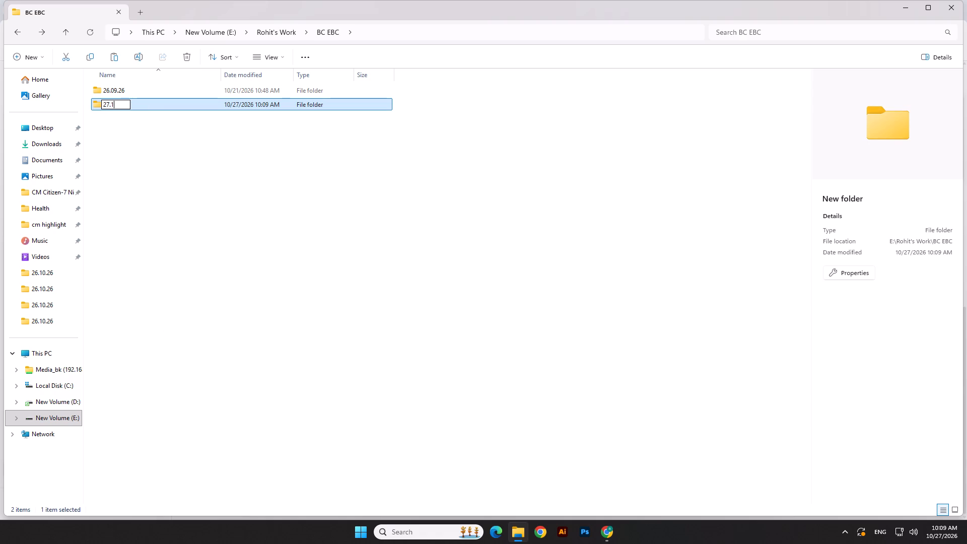
pyautogui.press('0')
pyautogui.write('.26')
pyautogui.press('Return')
pyautogui.press('Return')
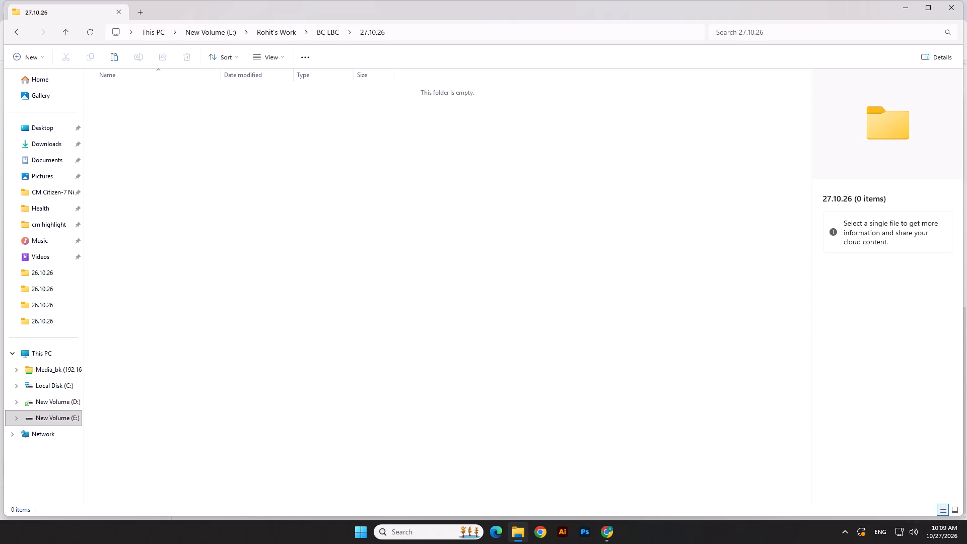
# Paste the copied BC EBC.psd into the 27.10.26 folder.
pyautogui.hotkey('ctrl', 'v')
pyautogui.click(388, 256)
# Rename the pasted Photoshop file as BC EBC1.psd.
pyautogui.click(118, 95)
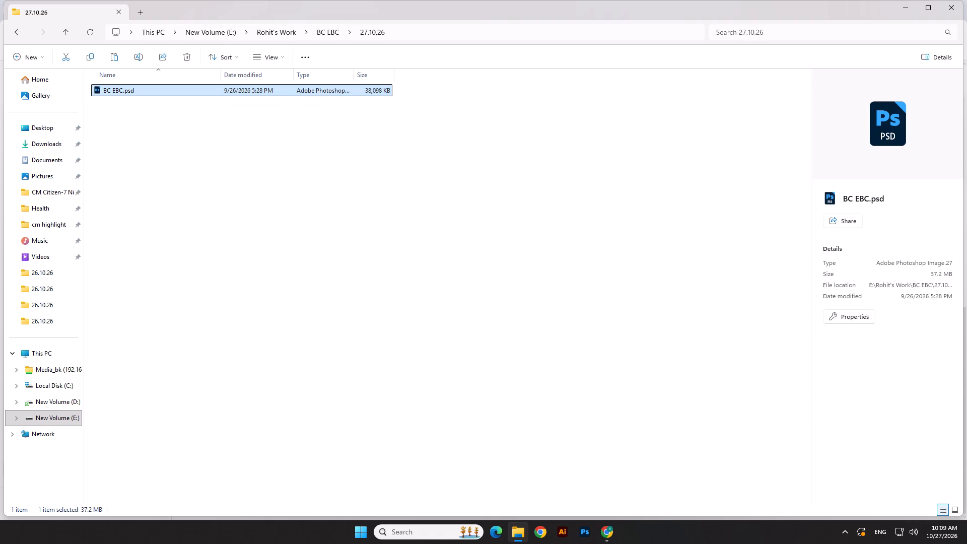
pyautogui.click(121, 92)
pyautogui.click(123, 91)
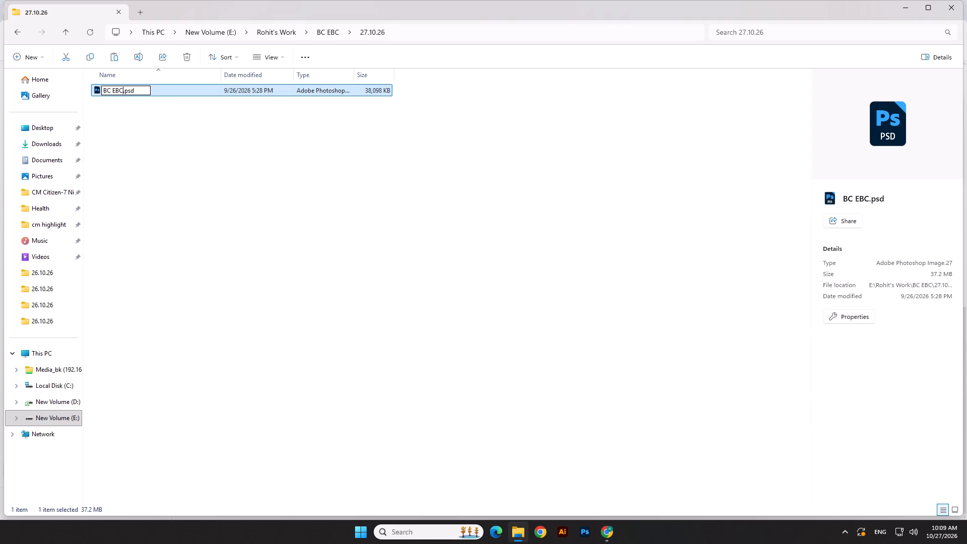
pyautogui.press('q')
pyautogui.click(180, 230)
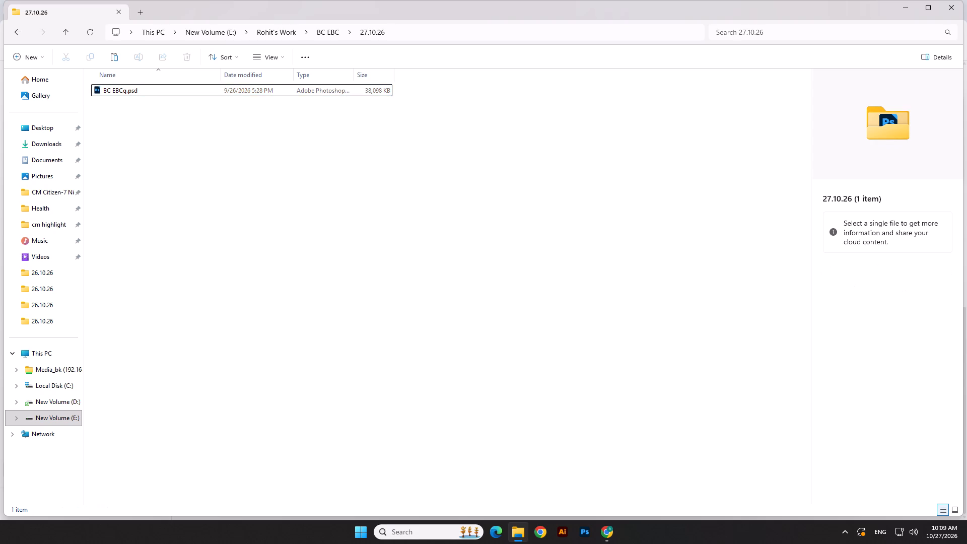
pyautogui.click(125, 84)
pyautogui.click(124, 90)
pyautogui.click(127, 92)
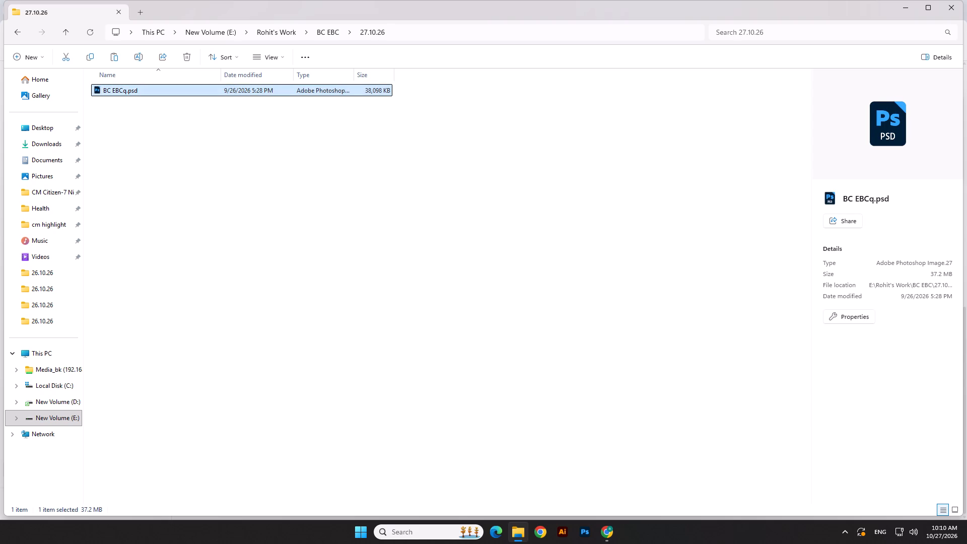
pyautogui.click(126, 92)
pyautogui.press('BackSpace')
pyautogui.press('1')
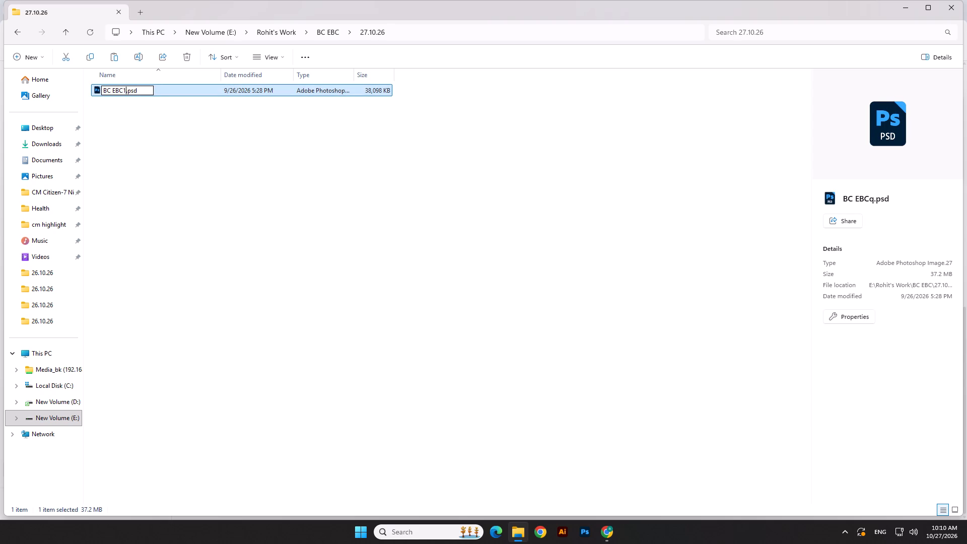
pyautogui.press('Return')
# Open BC EBC1.psd in Photoshop and update its text layers.
pyautogui.doubleClick(116, 90)
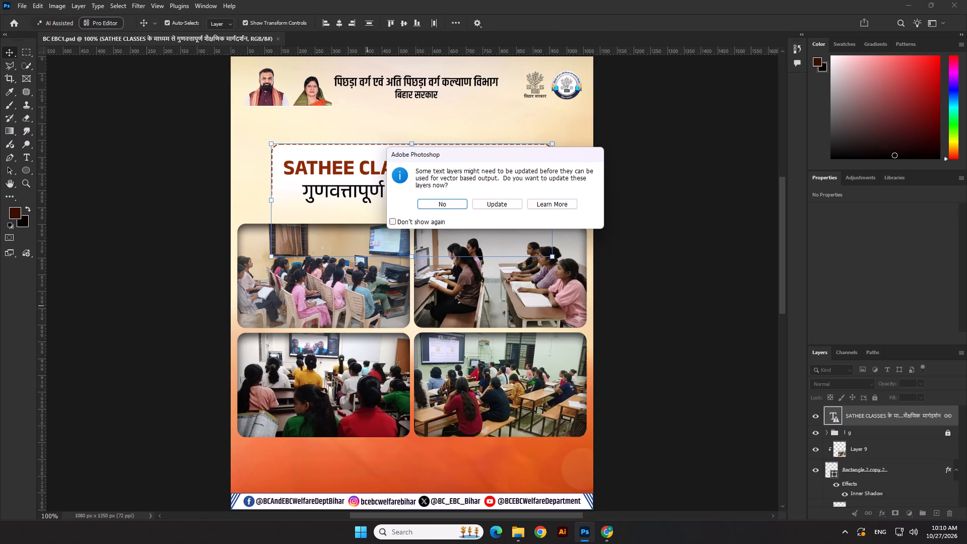
pyautogui.click(496, 206)
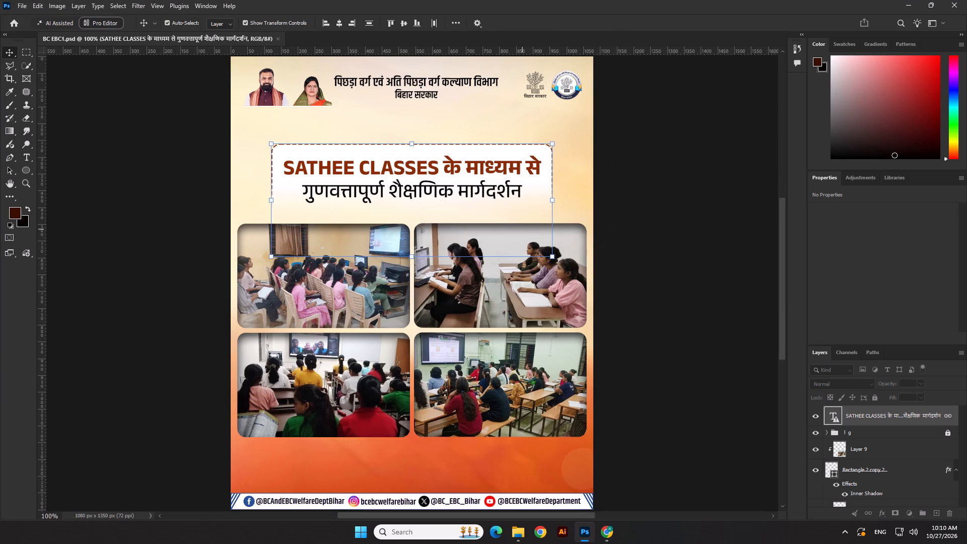
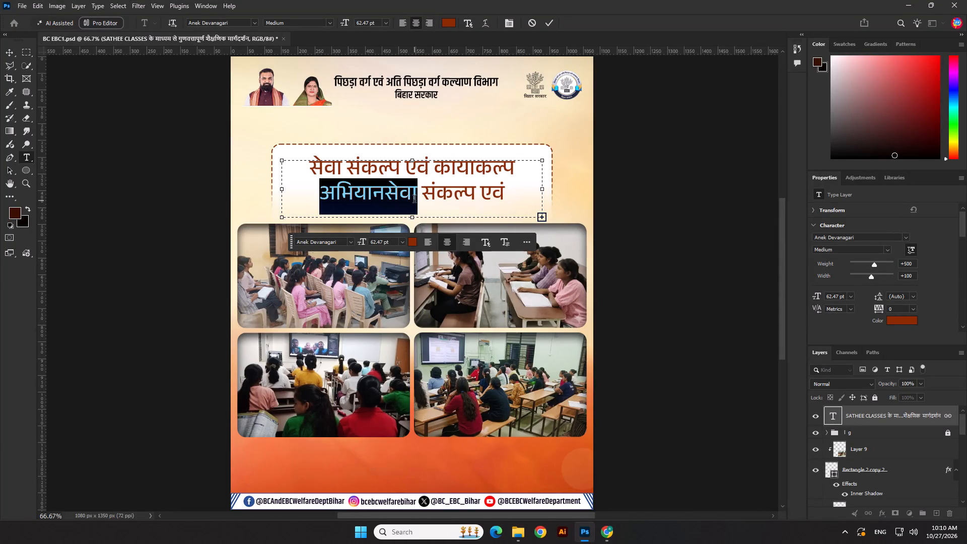
# Replace the heading text with the copied सेवा संकल्प एवं कायाकल्प अभियान, breaking the line before कायाकल्प.
pyautogui.hotkey('ctrl', 'a')
pyautogui.hotkey('ctrl', 'v')
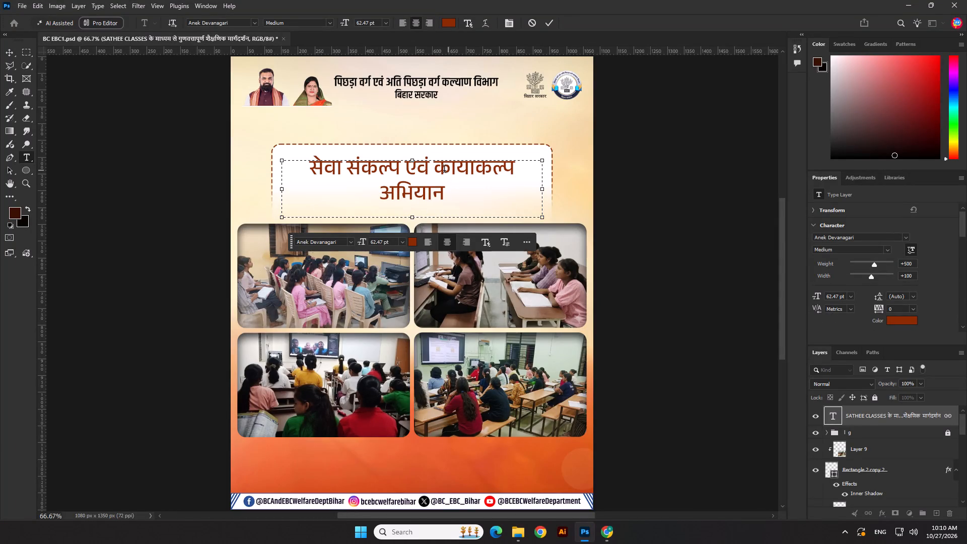
pyautogui.click(436, 170)
pyautogui.press('BackSpace')
pyautogui.press('Return')
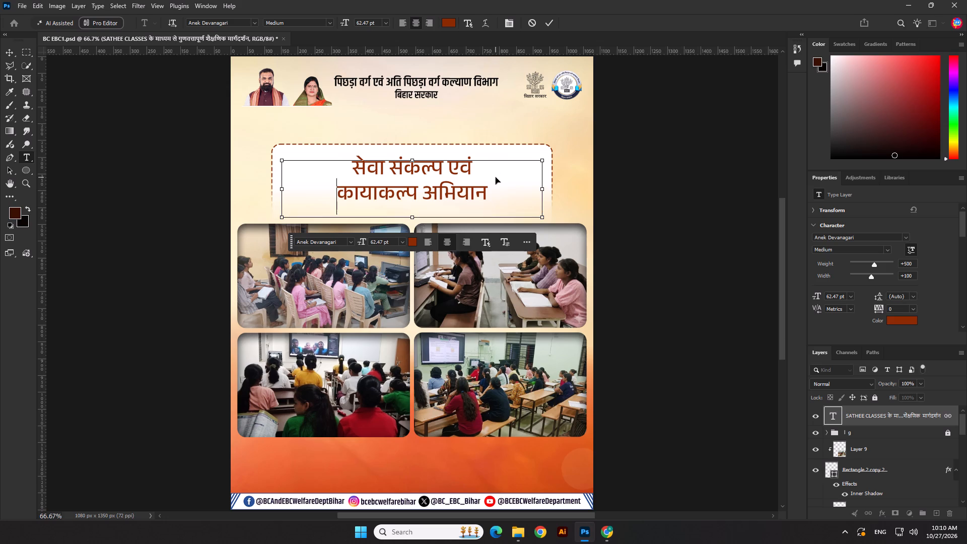
# Set the whole heading to SemiBold weight at 68 pt and commit the text edit.
pyautogui.hotkey('ctrl', 'a')
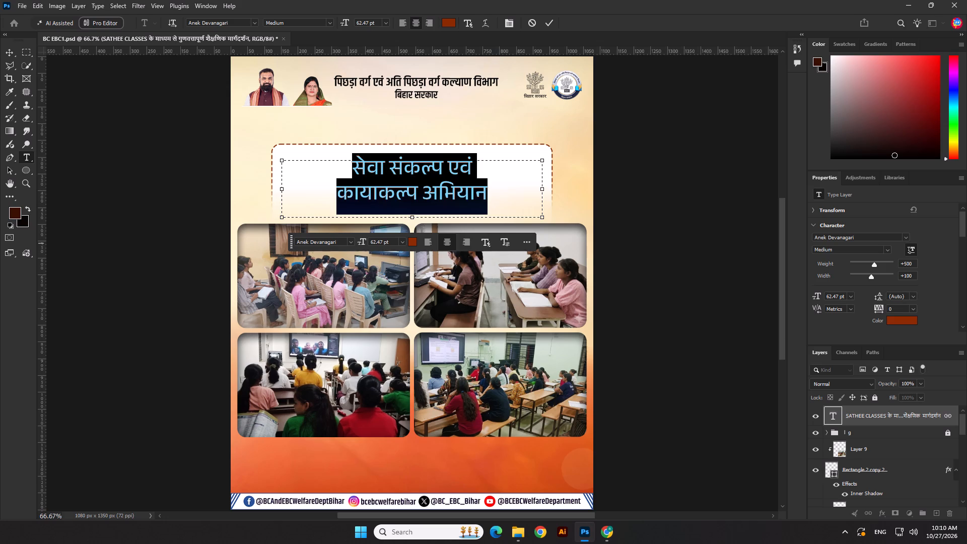
pyautogui.click(881, 249)
pyautogui.click(885, 251)
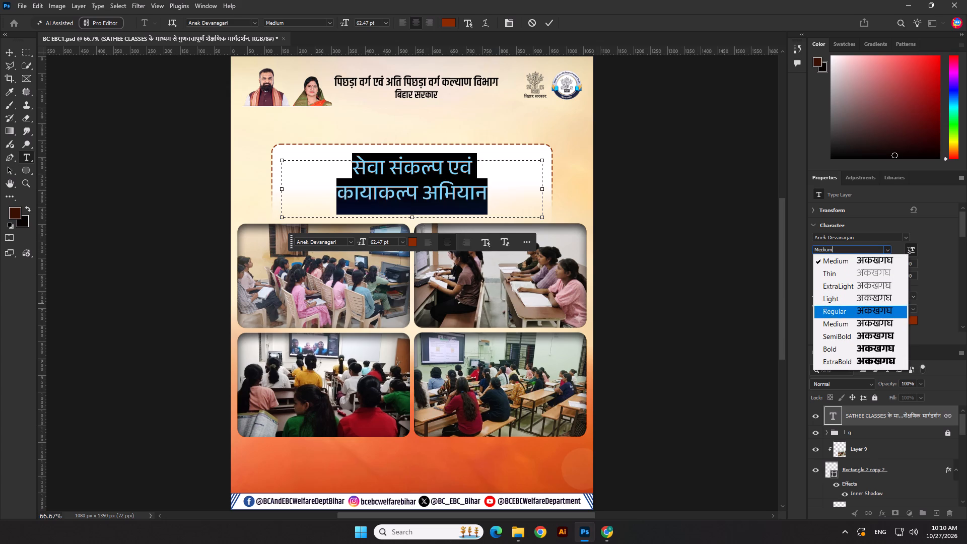
pyautogui.click(846, 334)
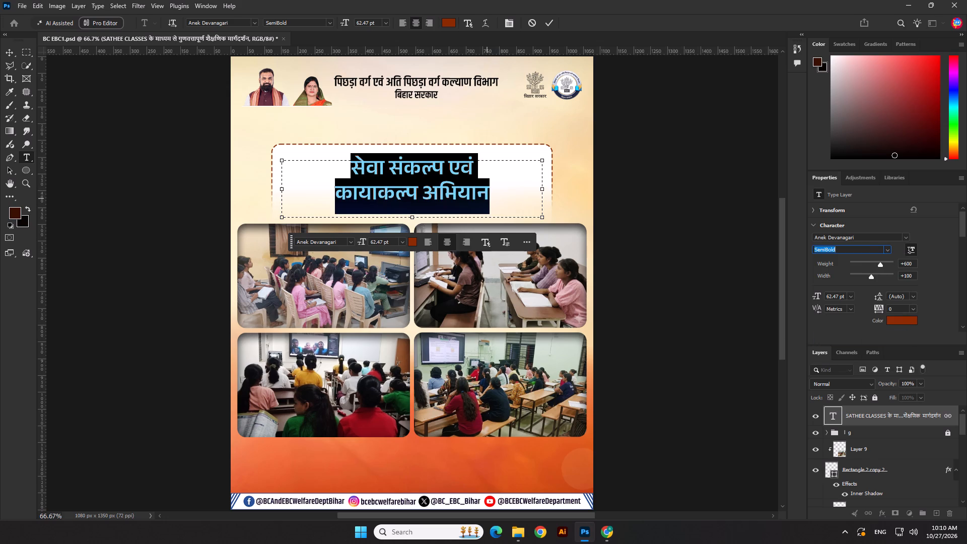
pyautogui.click(818, 295)
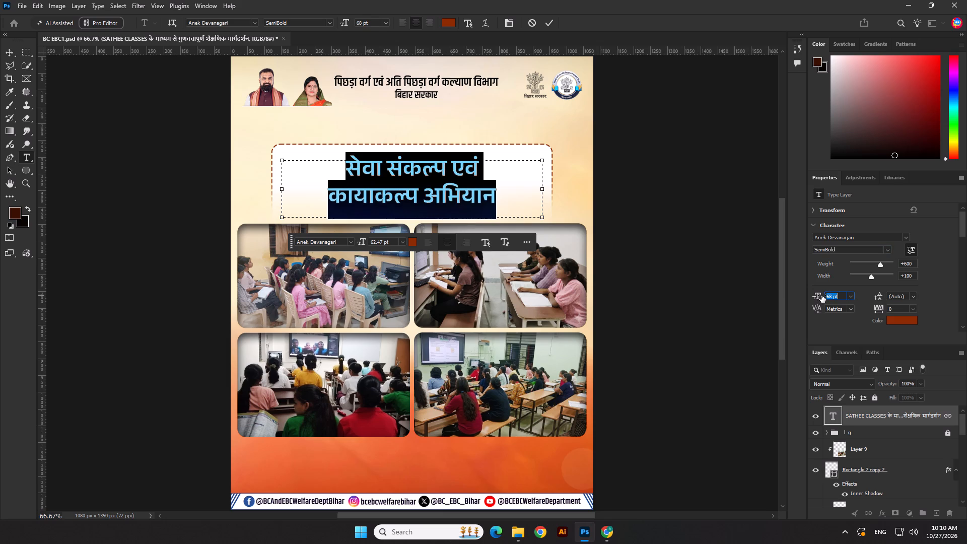
pyautogui.click(549, 24)
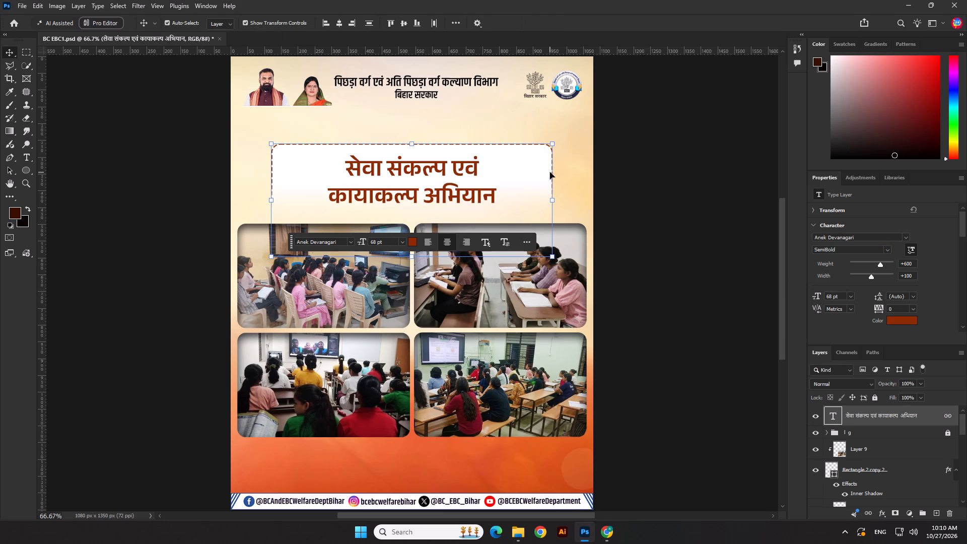
# Disable the heading text layer's link to the white heading box shapes.
pyautogui.keyDown('shift'); pyautogui.click(543, 154); pyautogui.keyUp('shift')
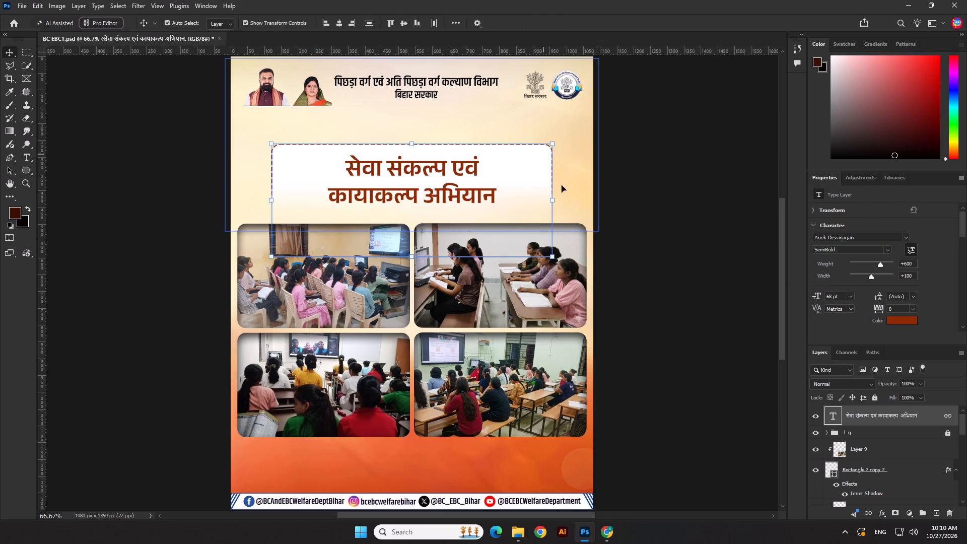
pyautogui.moveTo(555, 201); pyautogui.dragTo(520, 198)
pyautogui.hotkey('ctrl', 'z')
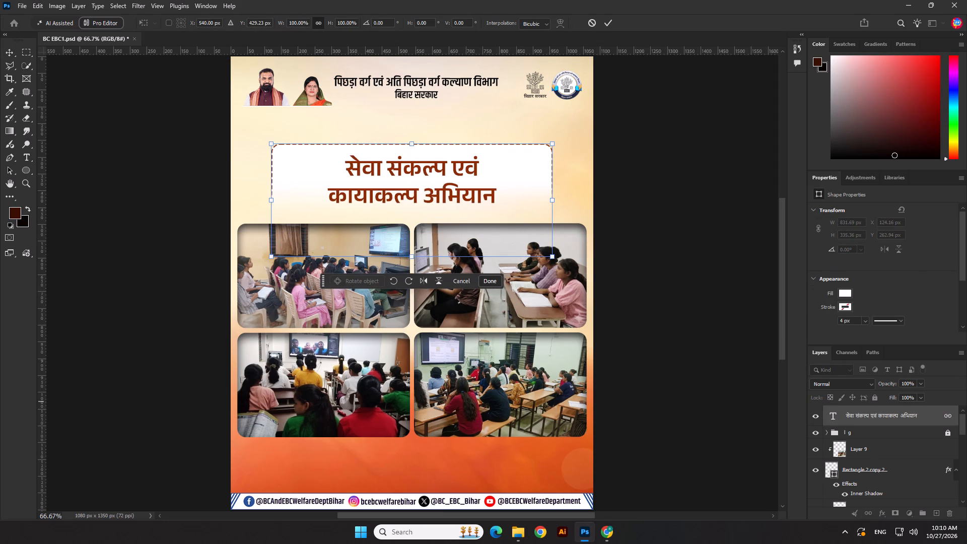
pyautogui.keyDown('shift'); pyautogui.click(946, 419); pyautogui.keyUp('shift')
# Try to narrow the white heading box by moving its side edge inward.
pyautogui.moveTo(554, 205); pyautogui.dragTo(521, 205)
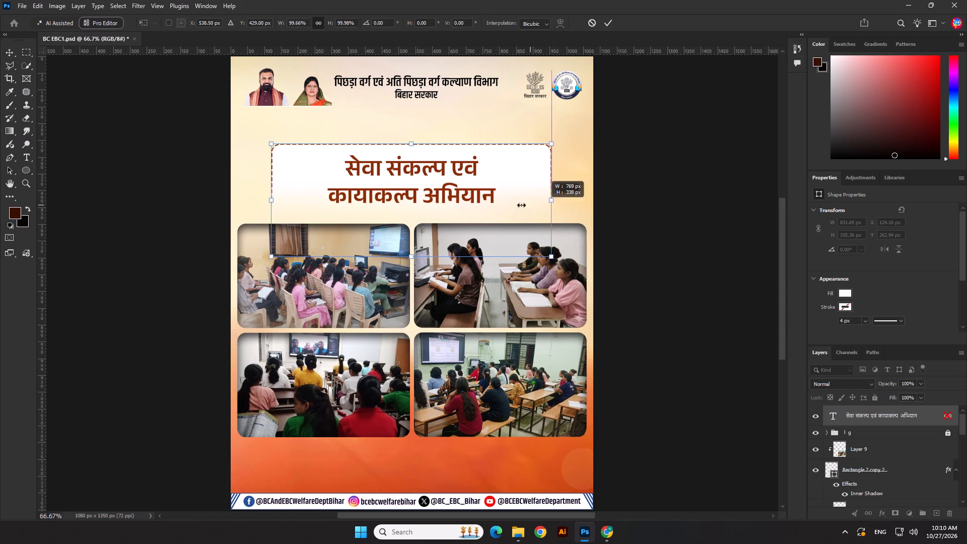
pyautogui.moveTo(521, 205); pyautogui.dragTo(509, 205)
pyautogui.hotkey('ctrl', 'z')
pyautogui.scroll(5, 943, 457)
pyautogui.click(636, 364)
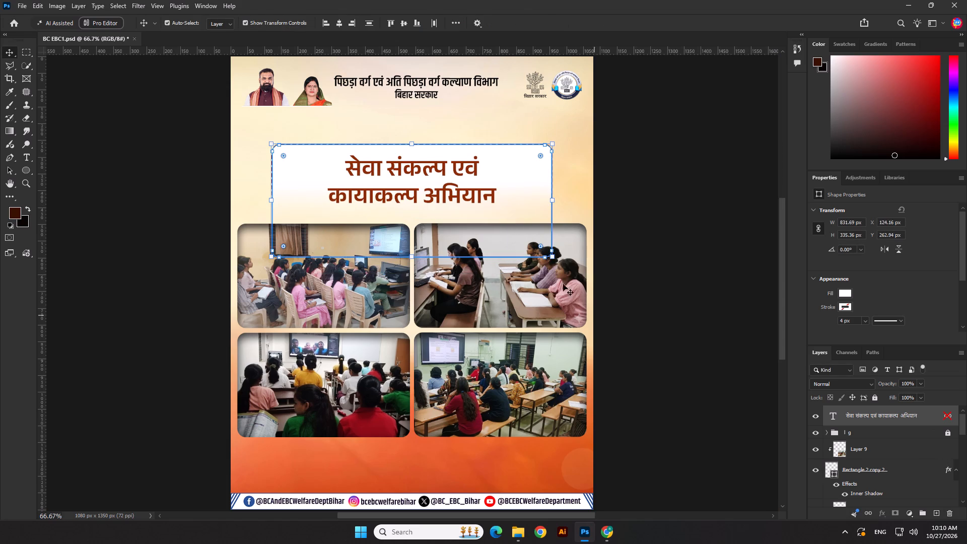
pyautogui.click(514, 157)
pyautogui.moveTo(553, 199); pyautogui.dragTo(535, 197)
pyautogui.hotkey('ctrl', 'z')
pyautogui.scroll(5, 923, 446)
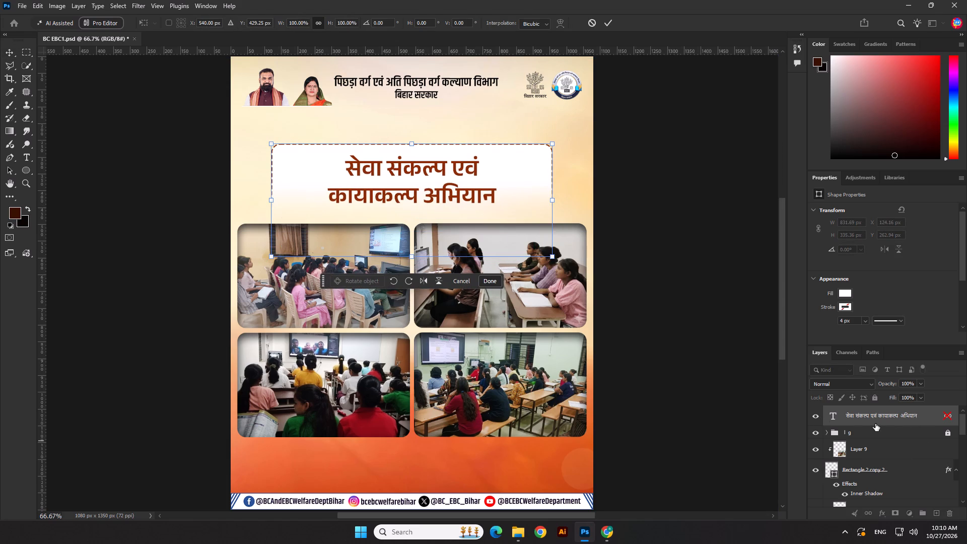
# Hide the heading text layer and narrow the linked heading box shapes to about 608 px wide.
pyautogui.click(812, 414)
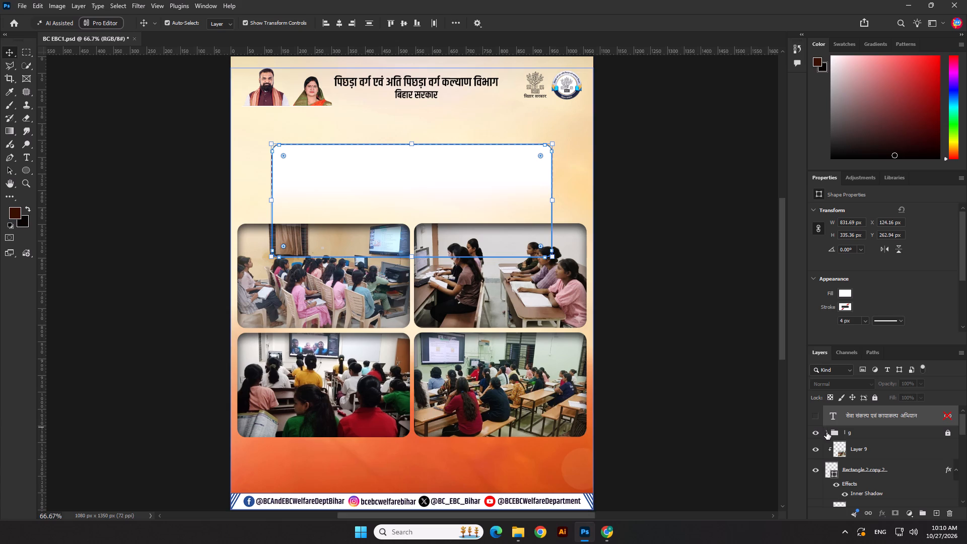
pyautogui.scroll(-10, 847, 484)
pyautogui.click(696, 365)
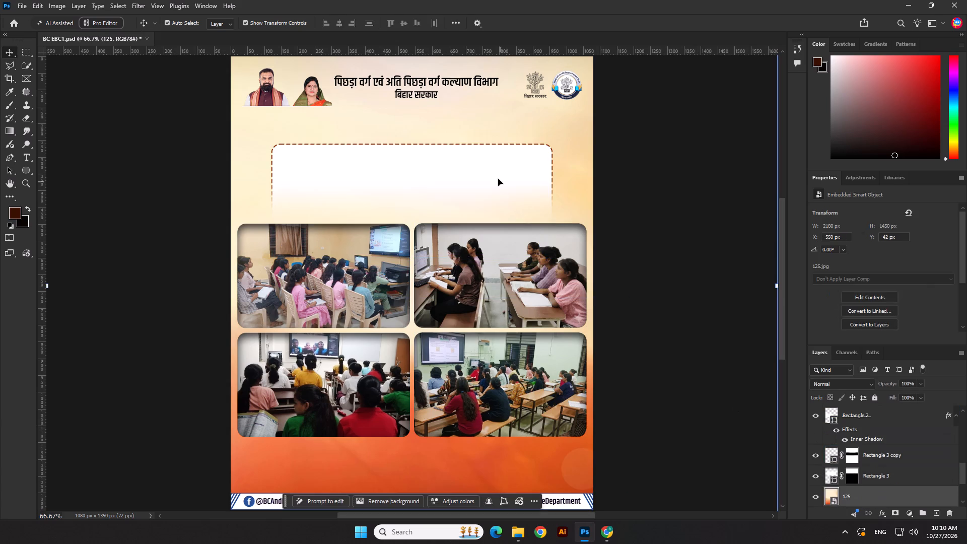
pyautogui.click(498, 179)
pyautogui.moveTo(509, 160); pyautogui.dragTo(511, 172)
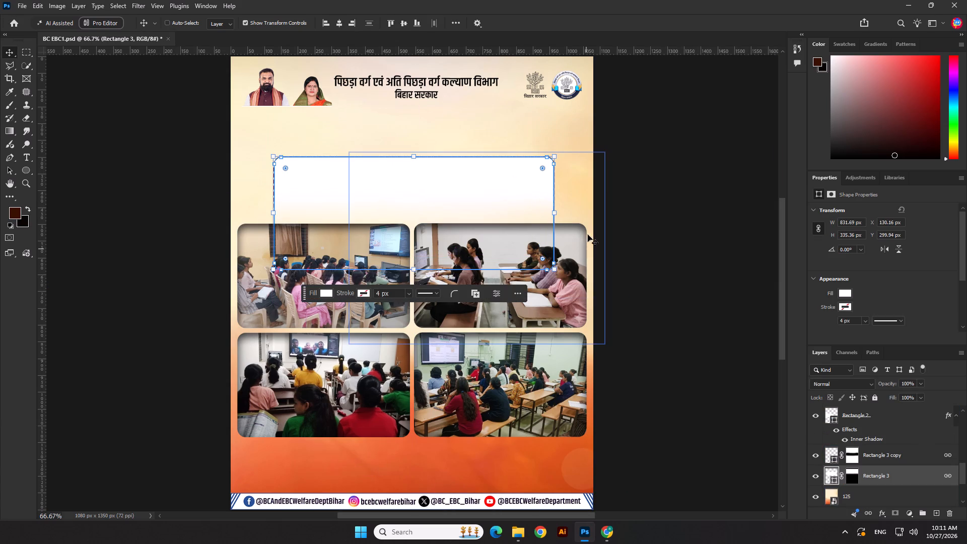
pyautogui.hotkey('ctrl', 'z')
pyautogui.keyDown('shift'); pyautogui.moveTo(551, 200); pyautogui.dragTo(472, 194); pyautogui.keyUp('shift')
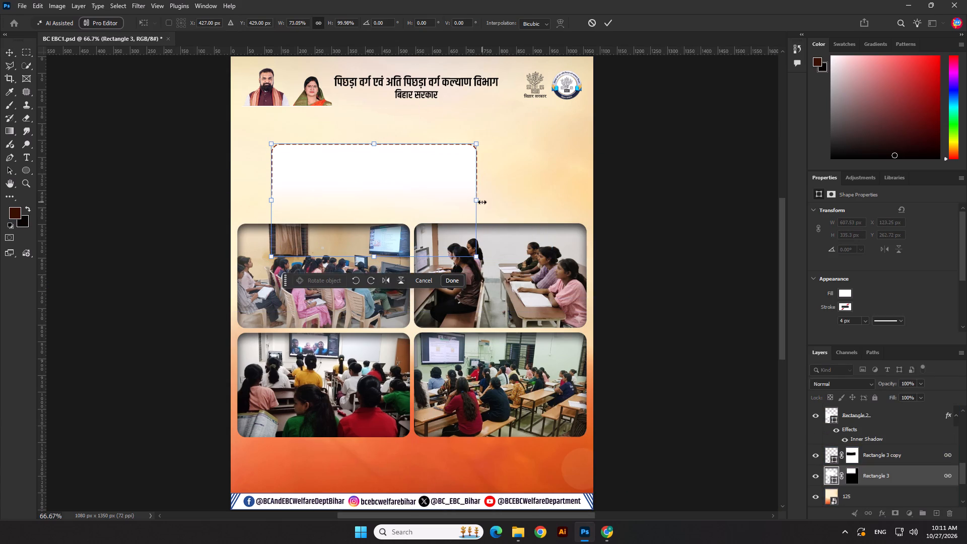
pyautogui.press('Return')
# Center the narrowed heading box horizontally on the canvas.
pyautogui.click(335, 26)
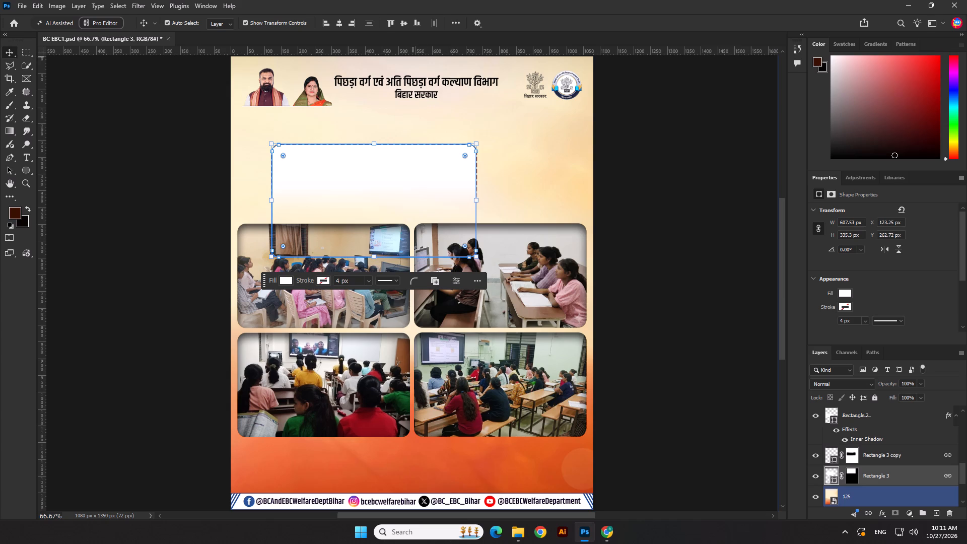
pyautogui.doubleClick(337, 21)
pyautogui.click(456, 22)
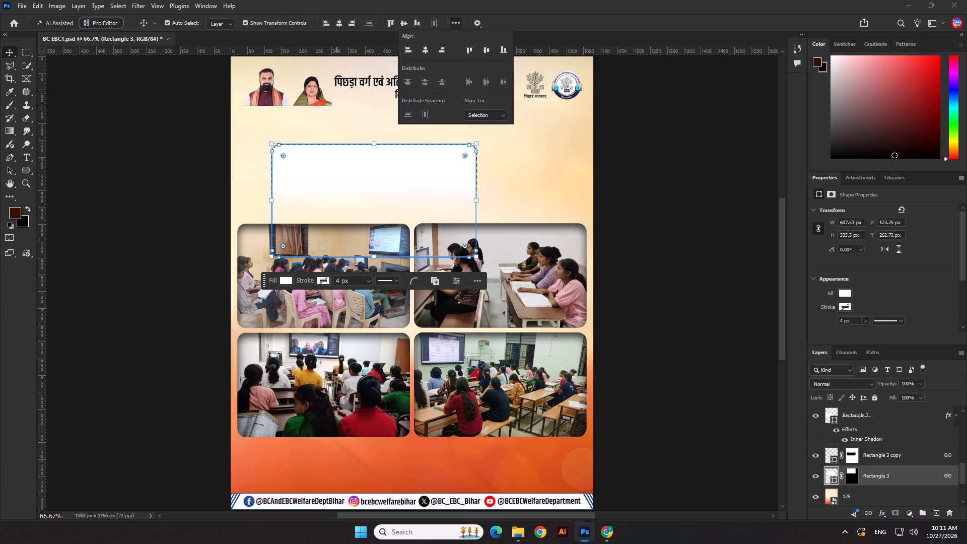
pyautogui.click(500, 116)
pyautogui.click(498, 129)
pyautogui.click(343, 23)
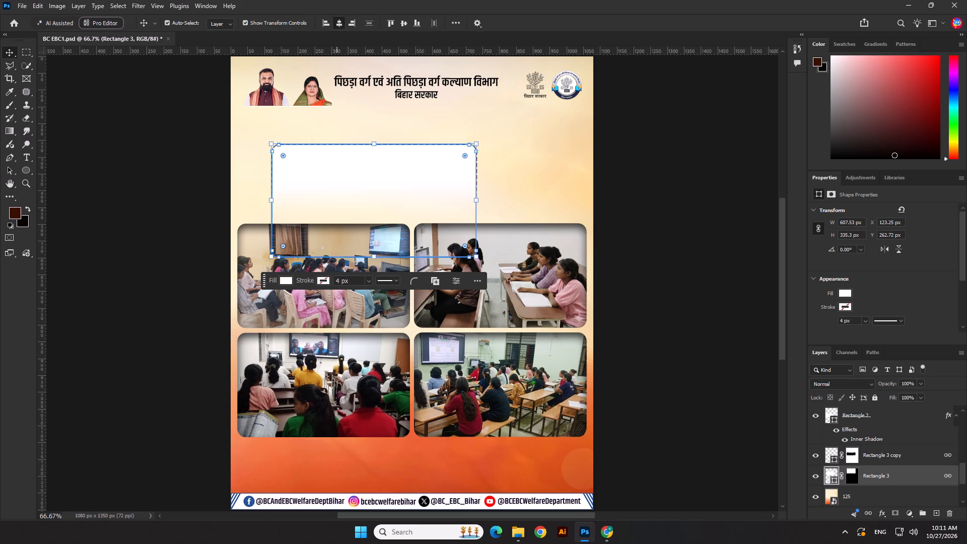
pyautogui.click(170, 205)
# Make the hidden heading text layer visible again.
pyautogui.scroll(16, 842, 447)
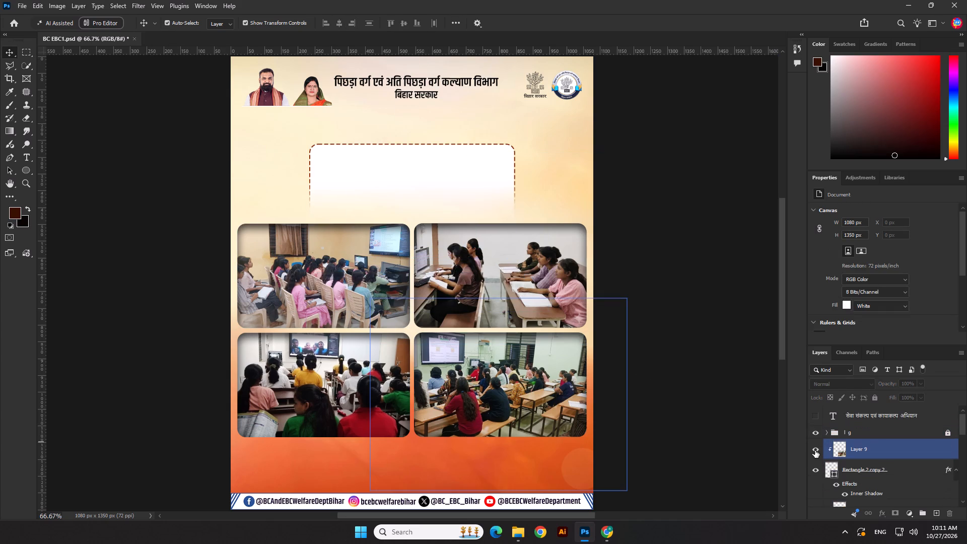
pyautogui.click(815, 415)
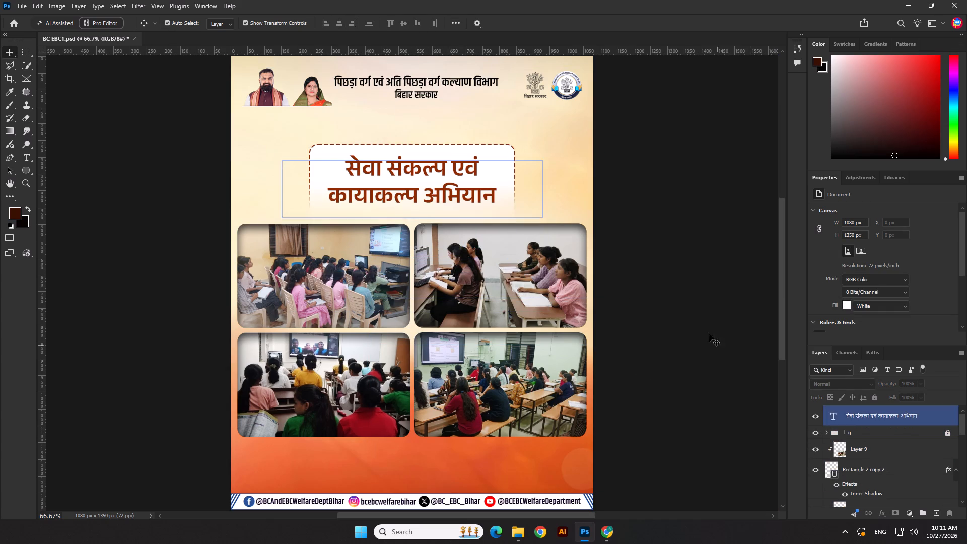
pyautogui.click(678, 295)
# Delete both photos of the lower row together with their rounded frames.
pyautogui.scroll(-4, 428, 252)
pyautogui.click(381, 278)
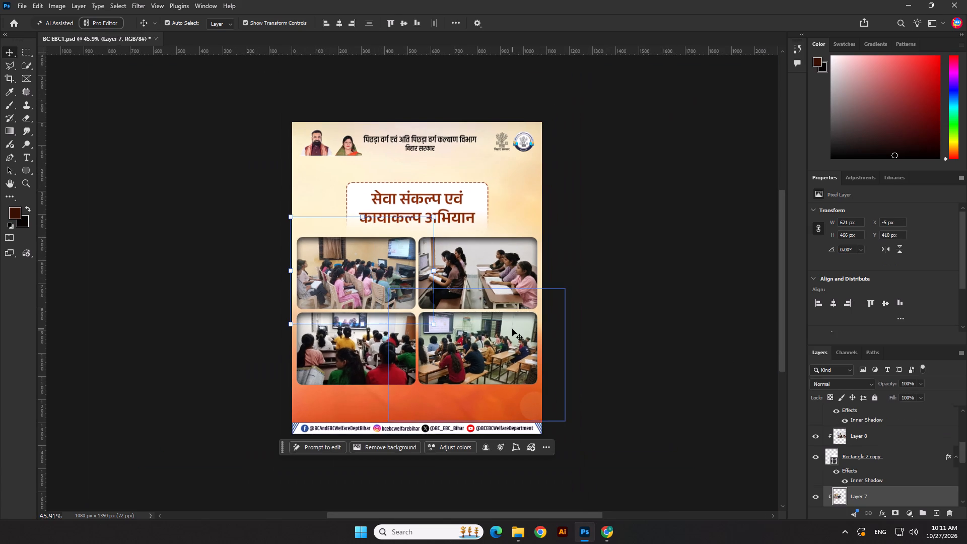
pyautogui.click(381, 358)
pyautogui.press('Delete')
pyautogui.press('Delete')
pyautogui.click(473, 354)
pyautogui.press('Delete')
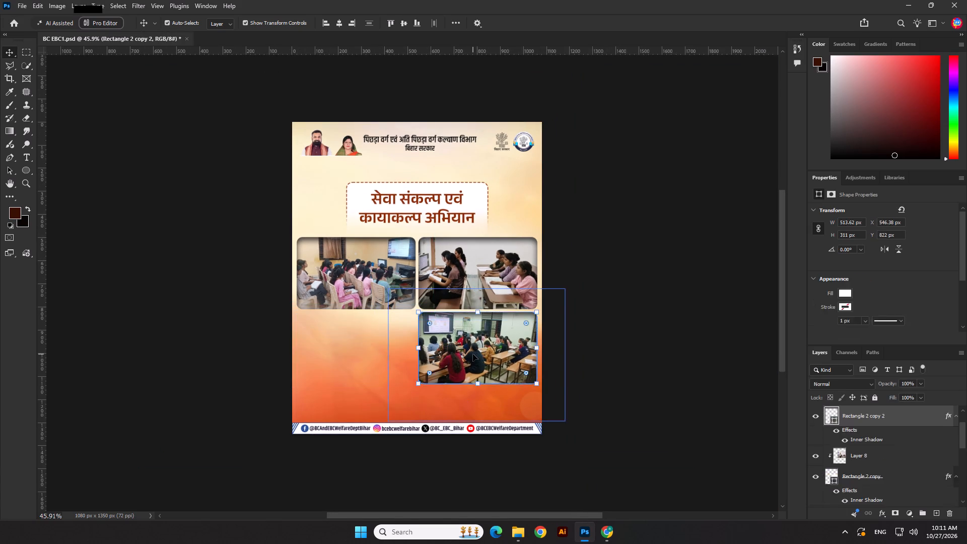
pyautogui.press('Delete')
# Delete the remaining left classroom photo and stretch its empty frame downward to about 629 px tall.
pyautogui.click(384, 287)
pyautogui.press('Delete')
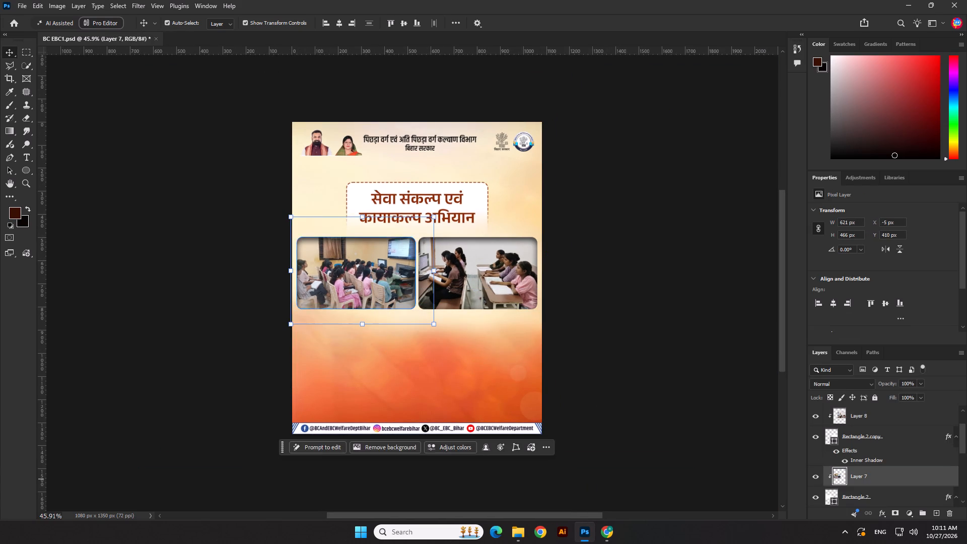
pyautogui.moveTo(358, 307); pyautogui.dragTo(363, 380)
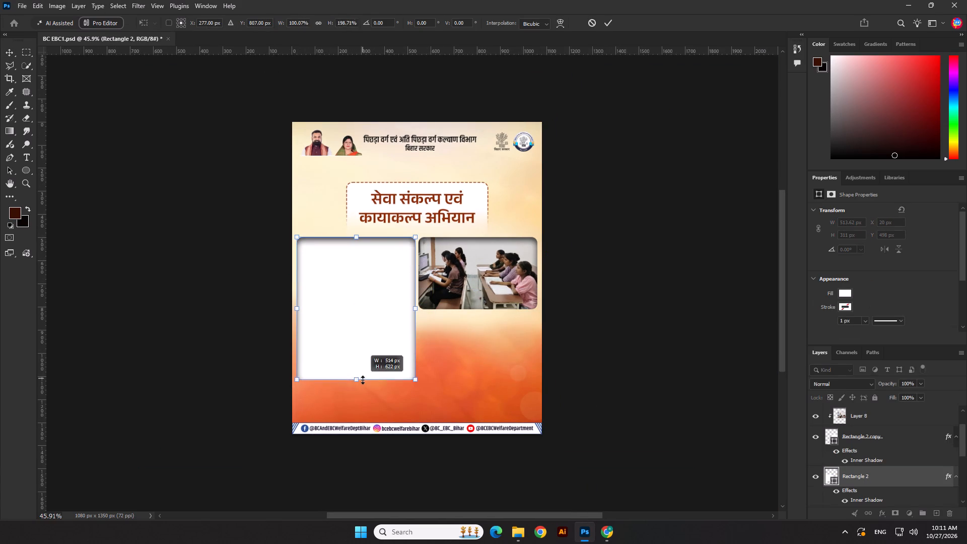
pyautogui.moveTo(363, 380); pyautogui.dragTo(363, 381)
pyautogui.press('Return')
# Replace the remaining right photo and its frame with a copy of the tall left frame, placed beside it at X 541 px.
pyautogui.click(520, 283)
pyautogui.press('Delete')
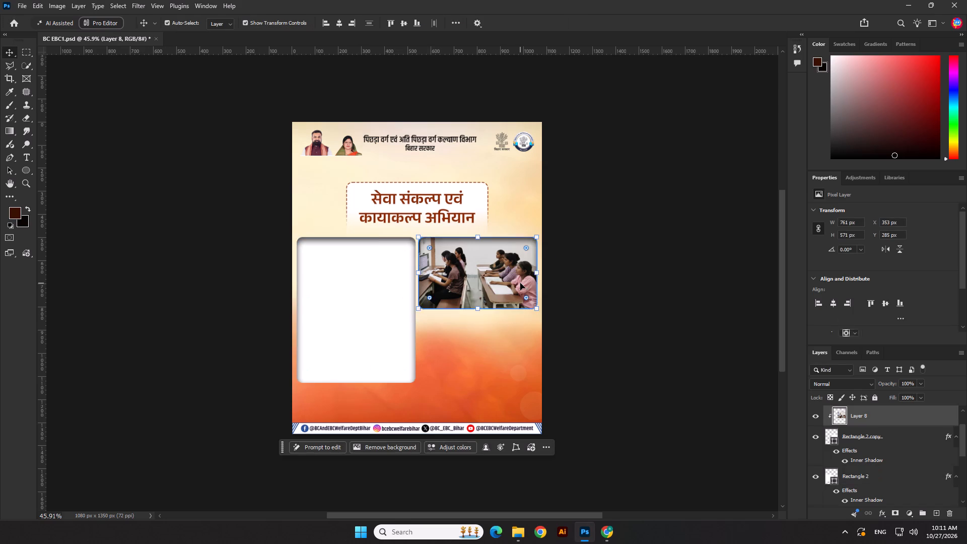
pyautogui.press('Delete')
pyautogui.click(395, 313)
pyautogui.keyDown('alt'); pyautogui.keyDown('shift'); pyautogui.moveTo(378, 317); pyautogui.dragTo(505, 330); pyautogui.keyUp('shift'); pyautogui.keyUp('alt')
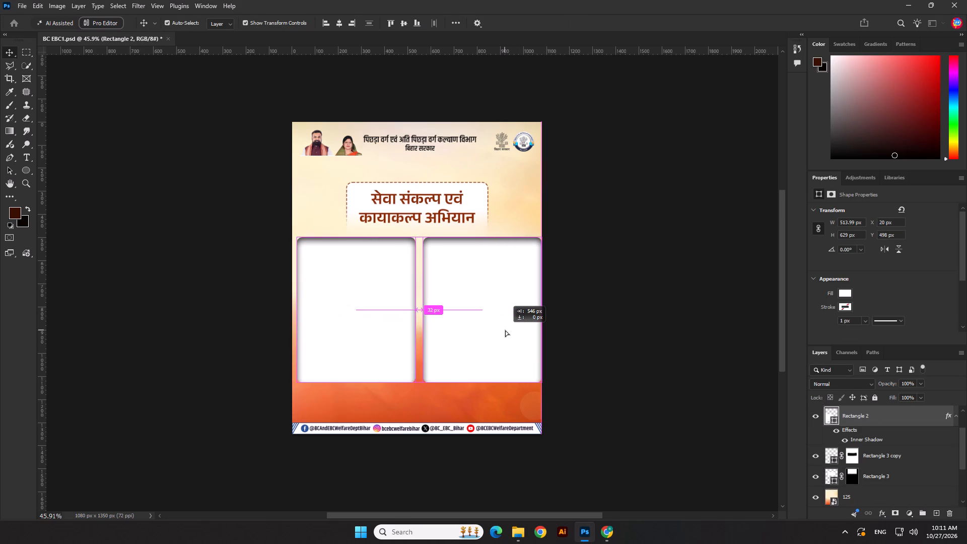
pyautogui.keyDown('alt'); pyautogui.keyDown('shift'); pyautogui.moveTo(505, 330); pyautogui.dragTo(500, 330); pyautogui.keyUp('shift'); pyautogui.keyUp('alt')
# Move both tall white frames down together, closer to the footer strip, and deselect them.
pyautogui.keyDown('shift'); pyautogui.click(373, 326); pyautogui.keyUp('shift')
pyautogui.moveTo(447, 322); pyautogui.dragTo(447, 337)
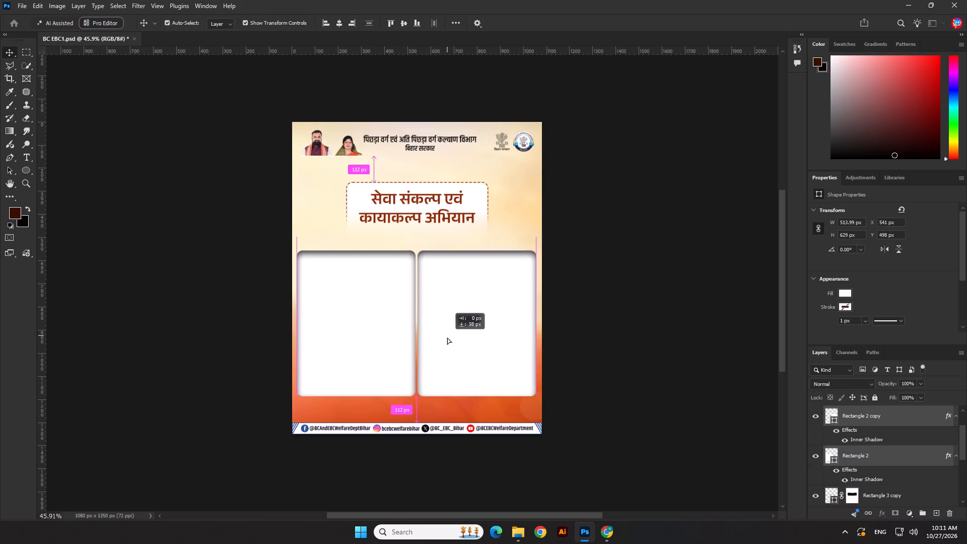
pyautogui.moveTo(447, 337); pyautogui.dragTo(447, 346)
pyautogui.press('Return')
pyautogui.click(626, 327)
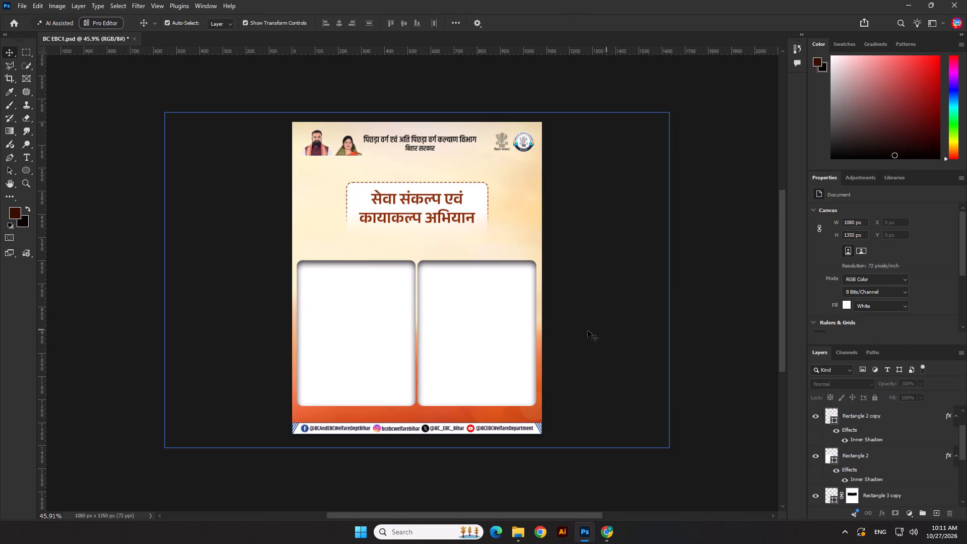
pyautogui.click(403, 326)
pyautogui.click(666, 240)
# Draw a dark maroon rectangle about 326 by 74 px above the left frame.
pyautogui.scroll(3, 204, 218)
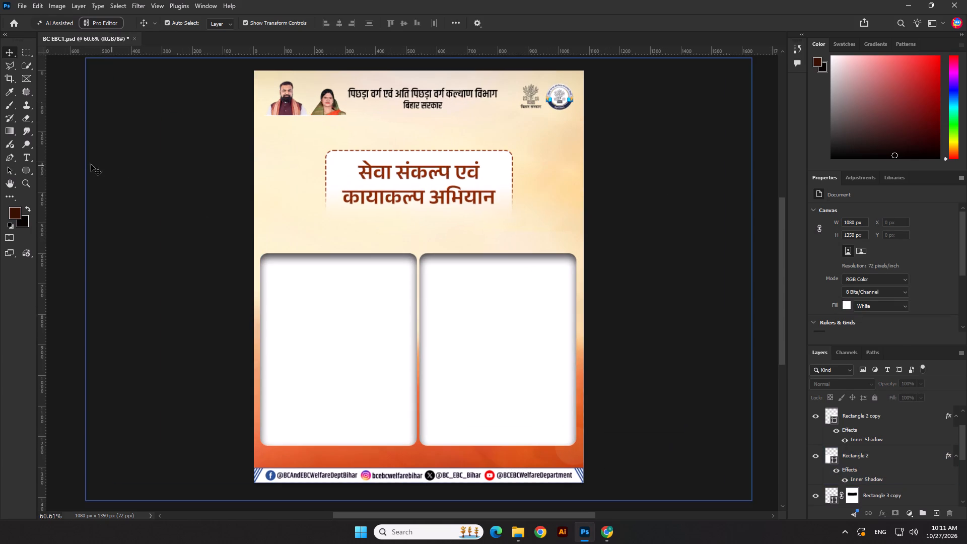
pyautogui.click(22, 158)
pyautogui.rightClick(28, 173)
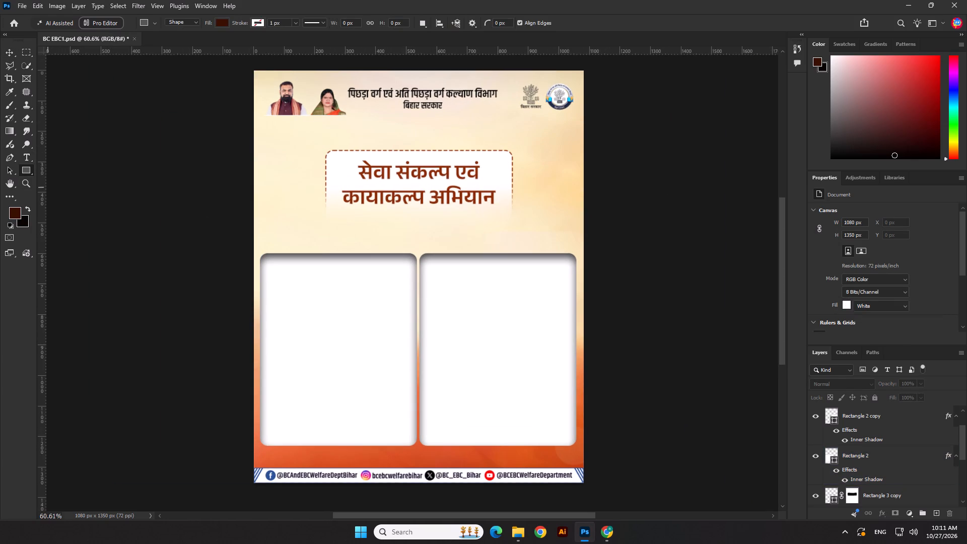
pyautogui.scroll(2, 300, 249)
pyautogui.moveTo(271, 221); pyautogui.dragTo(391, 248)
pyautogui.click(6, 57)
# Round all corners of the maroon rectangle to 37 px to make a pill shape.
pyautogui.scroll(-3, 923, 267)
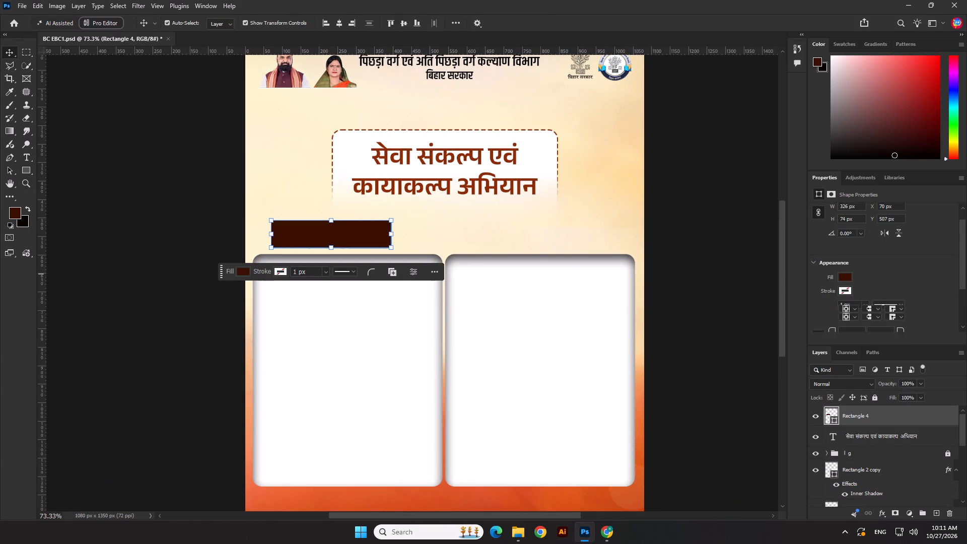
pyautogui.scroll(-2, 867, 274)
pyautogui.moveTo(834, 304); pyautogui.dragTo(966, 331)
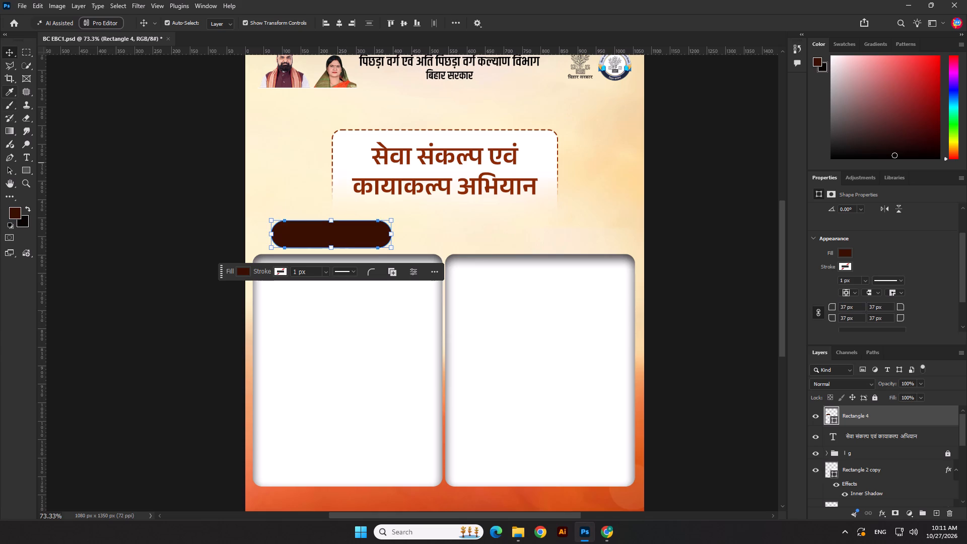
# Shift the maroon pill slightly right and down above the left frame.
pyautogui.click(11, 53)
pyautogui.moveTo(365, 232); pyautogui.dragTo(377, 237)
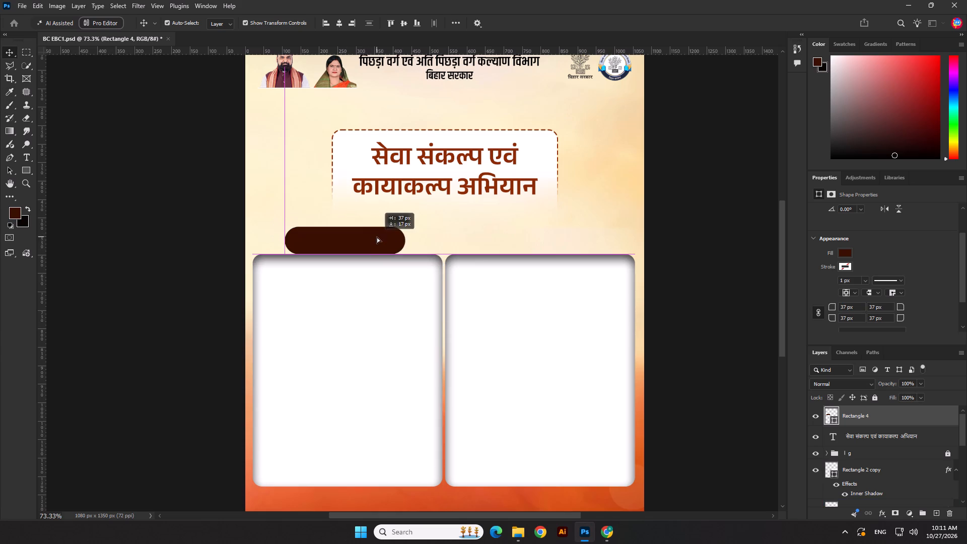
pyautogui.moveTo(377, 237); pyautogui.dragTo(374, 235)
# Duplicate the maroon pill level with the original and place the copy above the right white frame.
pyautogui.keyDown('alt'); pyautogui.keyDown('shift'); pyautogui.moveTo(365, 235); pyautogui.dragTo(553, 256); pyautogui.keyUp('shift'); pyautogui.keyUp('alt')
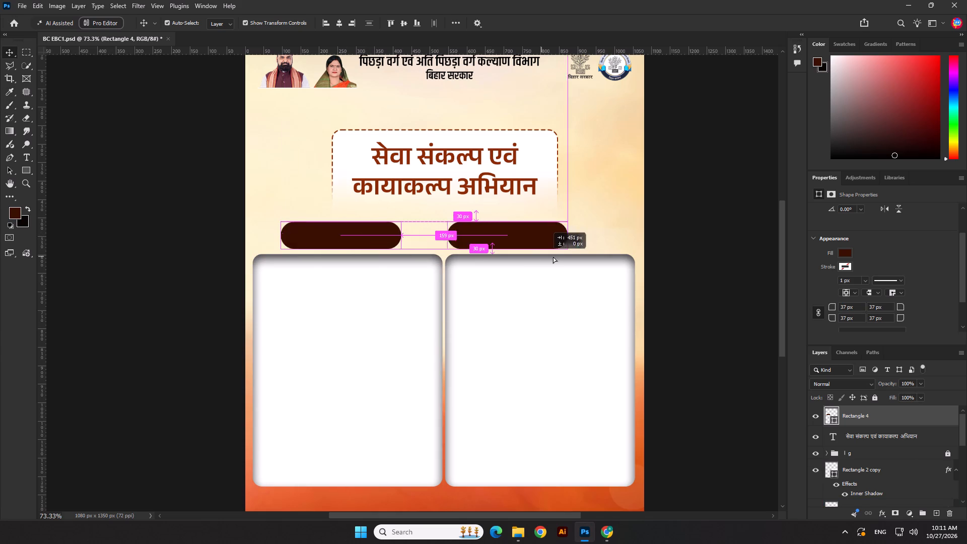
pyautogui.keyDown('alt'); pyautogui.keyDown('shift'); pyautogui.moveTo(553, 256); pyautogui.dragTo(557, 256); pyautogui.keyUp('shift'); pyautogui.keyUp('alt')
# Set alignment relative to the selection instead of the canvas, and centre the left pill horizontally over the left frame.
pyautogui.click(354, 233)
pyautogui.keyDown('shift'); pyautogui.click(331, 322); pyautogui.keyUp('shift')
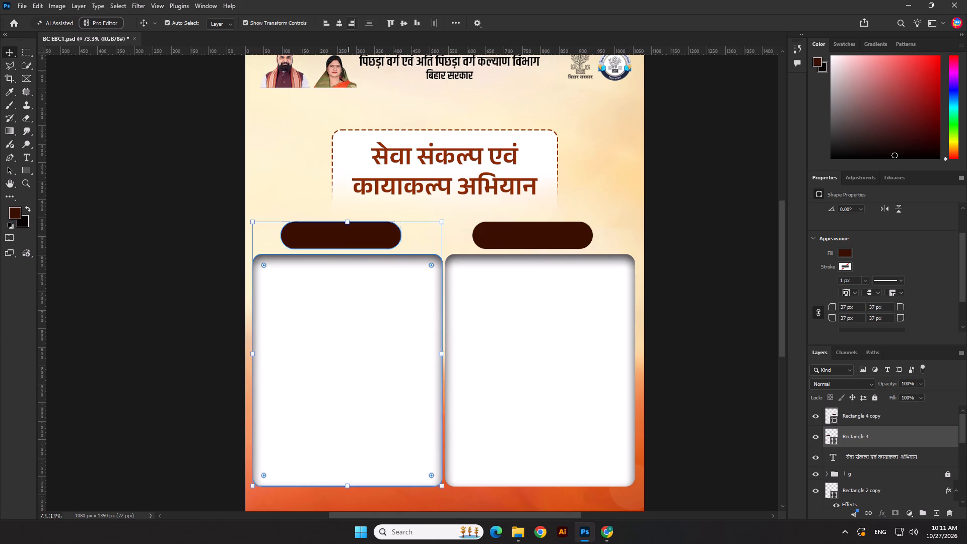
pyautogui.click(341, 25)
pyautogui.hotkey('ctrl', 'z')
pyautogui.click(453, 27)
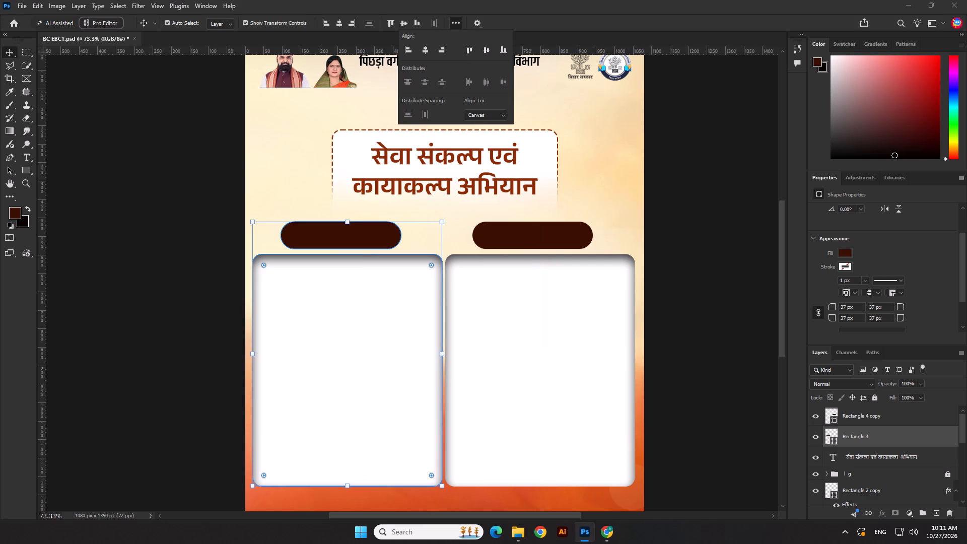
pyautogui.click(476, 116)
pyautogui.click(479, 132)
pyautogui.click(496, 114)
pyautogui.click(495, 125)
pyautogui.click(341, 23)
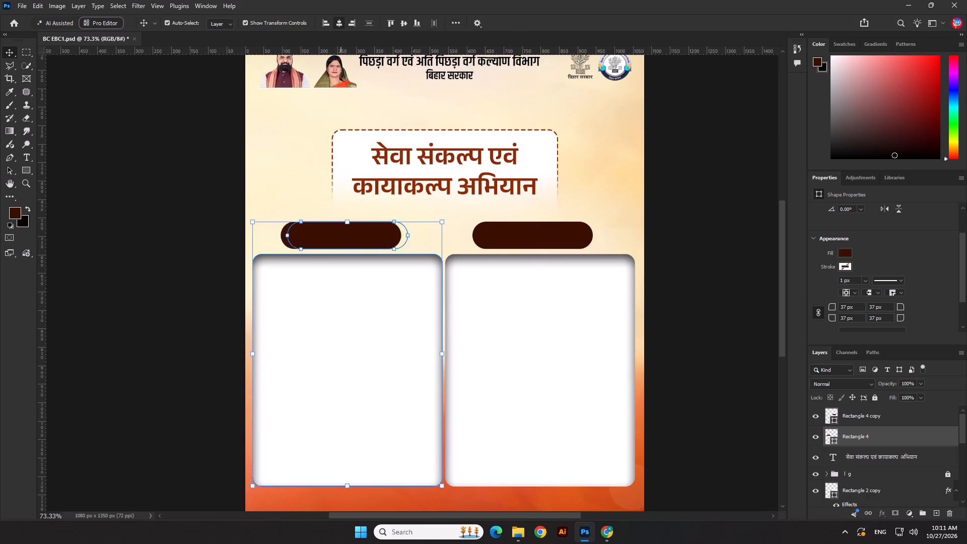
pyautogui.click(173, 258)
# Centre the right maroon pill horizontally over the right white frame and deselect.
pyautogui.click(548, 237)
pyautogui.keyDown('shift'); pyautogui.click(552, 309); pyautogui.keyUp('shift')
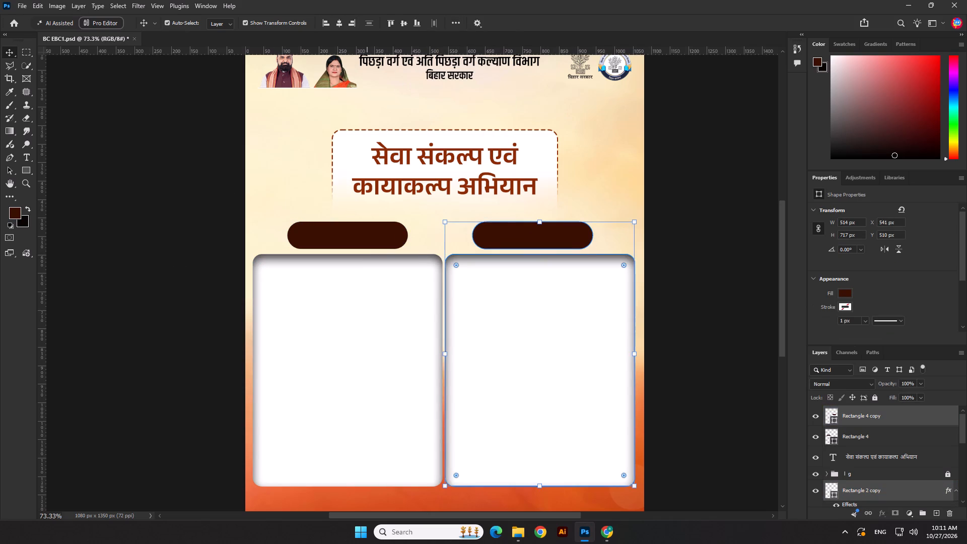
pyautogui.click(340, 23)
pyautogui.click(184, 183)
# Align the top edges of both maroon pills with each other and deselect them.
pyautogui.scroll(-4, 518, 283)
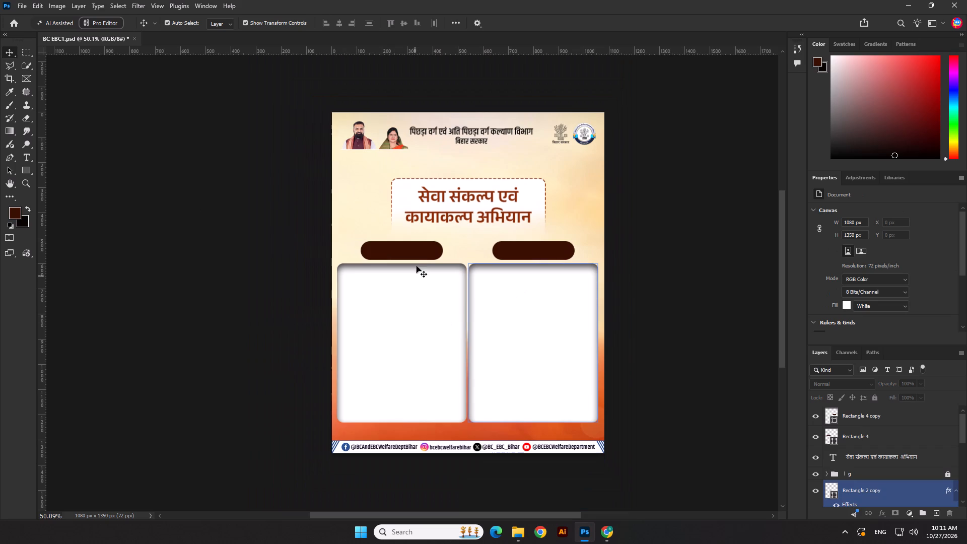
pyautogui.click(417, 251)
pyautogui.keyDown('shift'); pyautogui.click(539, 259); pyautogui.keyUp('shift')
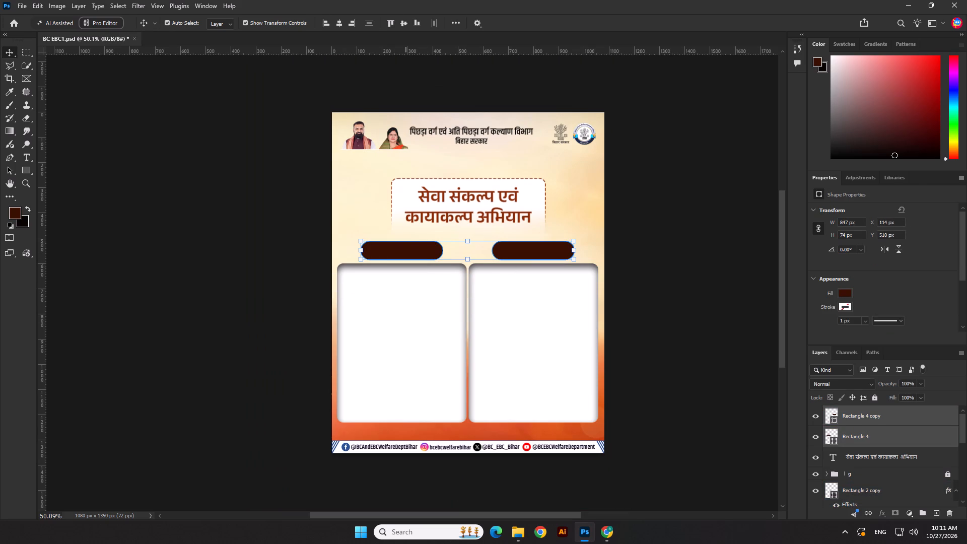
pyautogui.click(387, 22)
pyautogui.click(209, 258)
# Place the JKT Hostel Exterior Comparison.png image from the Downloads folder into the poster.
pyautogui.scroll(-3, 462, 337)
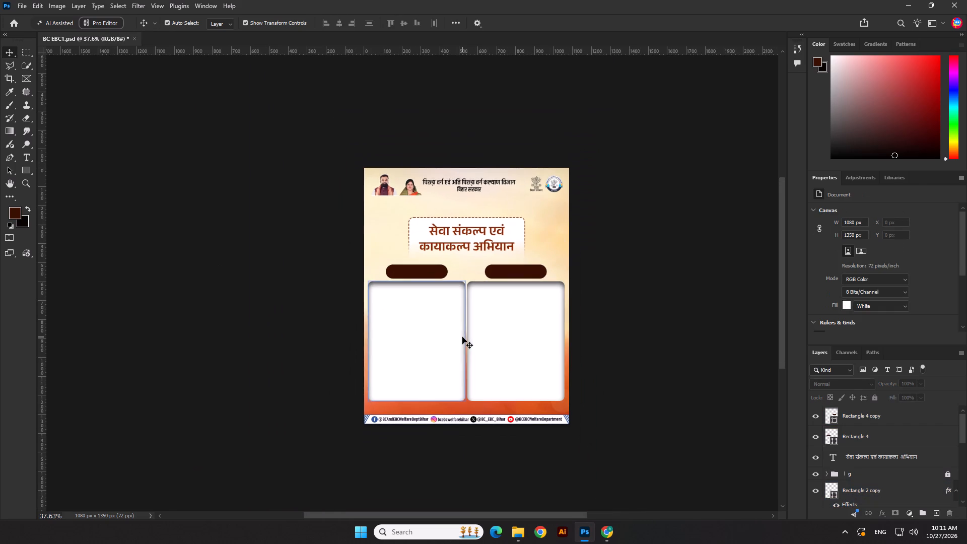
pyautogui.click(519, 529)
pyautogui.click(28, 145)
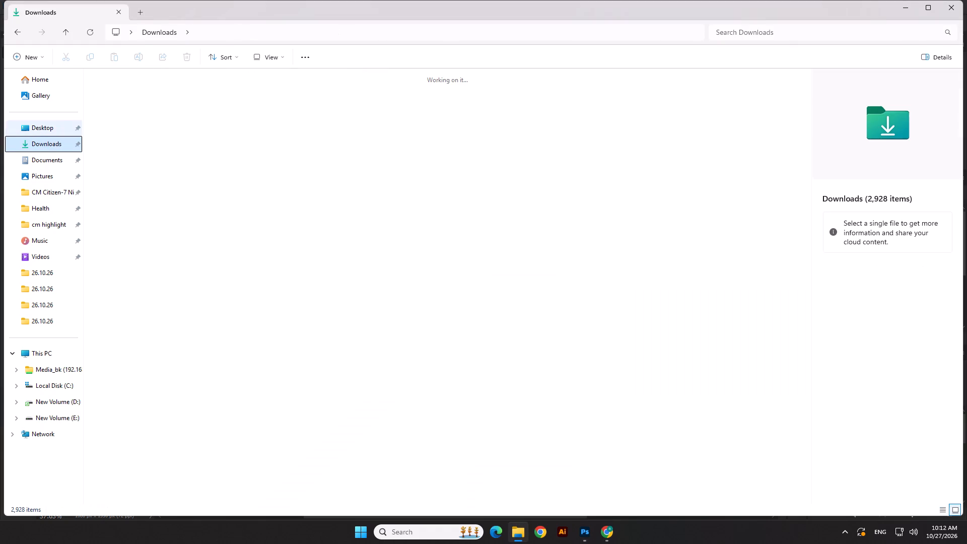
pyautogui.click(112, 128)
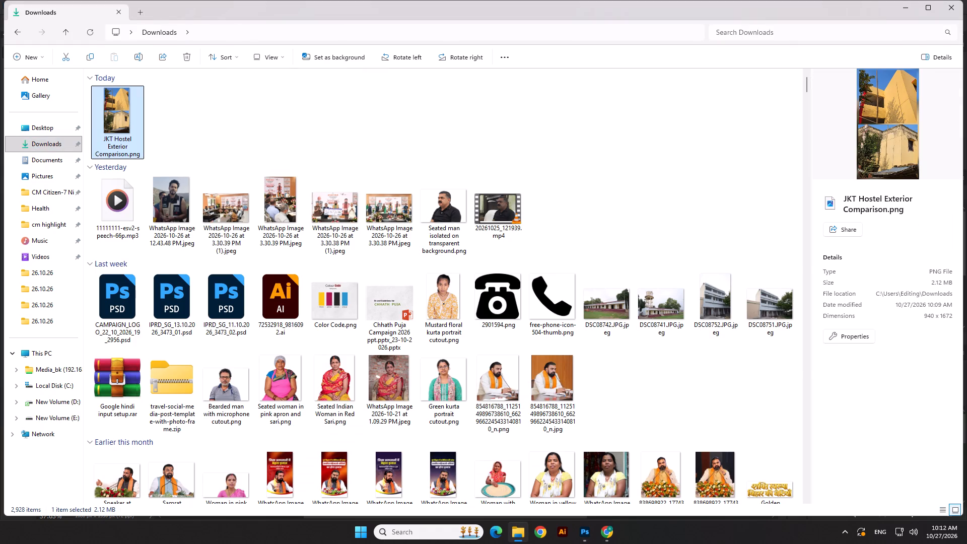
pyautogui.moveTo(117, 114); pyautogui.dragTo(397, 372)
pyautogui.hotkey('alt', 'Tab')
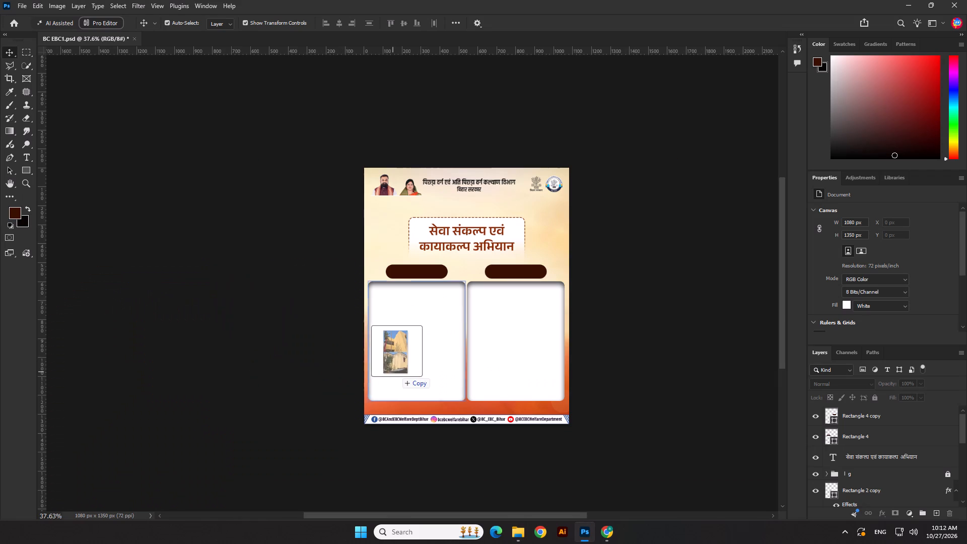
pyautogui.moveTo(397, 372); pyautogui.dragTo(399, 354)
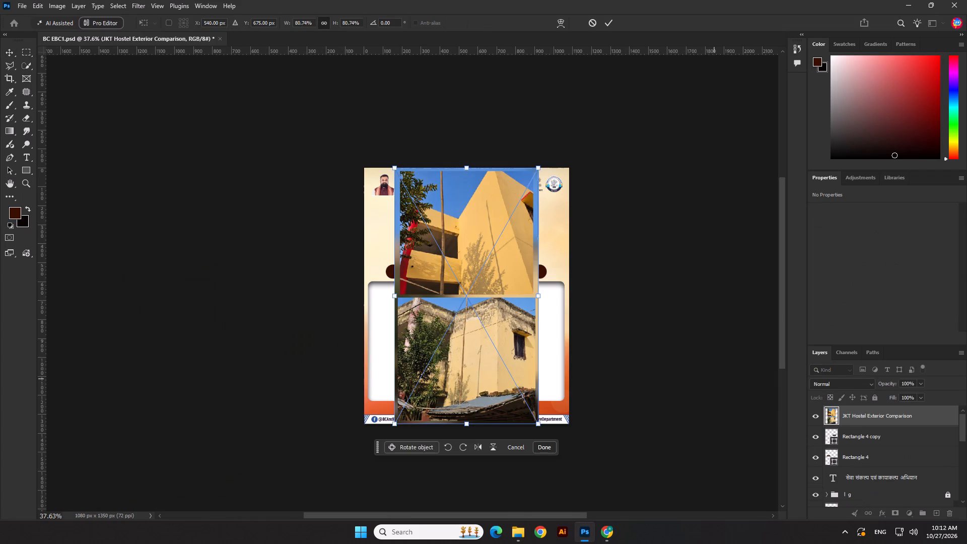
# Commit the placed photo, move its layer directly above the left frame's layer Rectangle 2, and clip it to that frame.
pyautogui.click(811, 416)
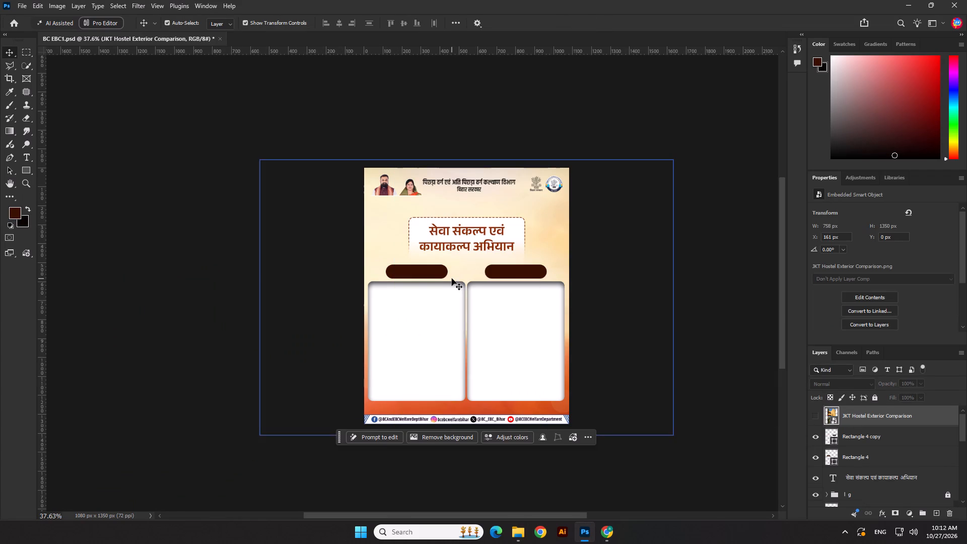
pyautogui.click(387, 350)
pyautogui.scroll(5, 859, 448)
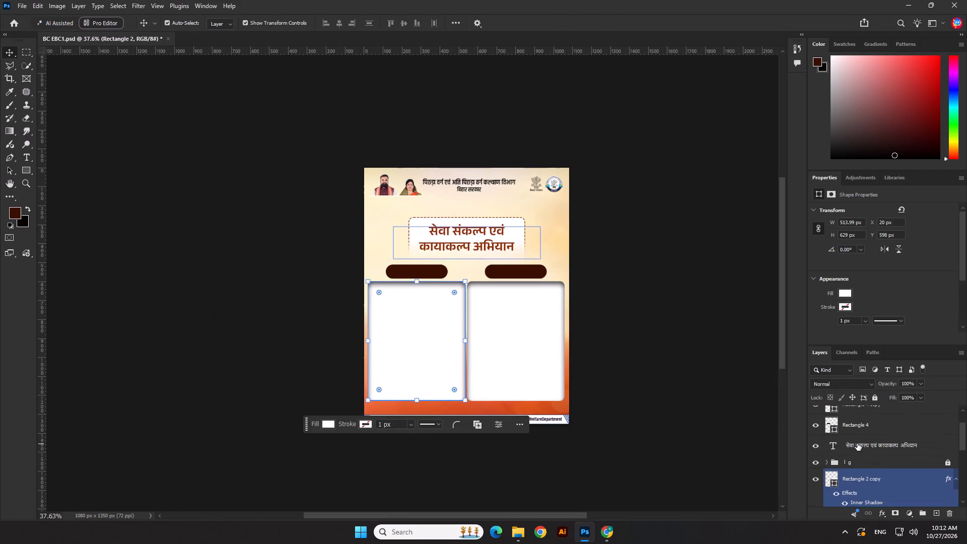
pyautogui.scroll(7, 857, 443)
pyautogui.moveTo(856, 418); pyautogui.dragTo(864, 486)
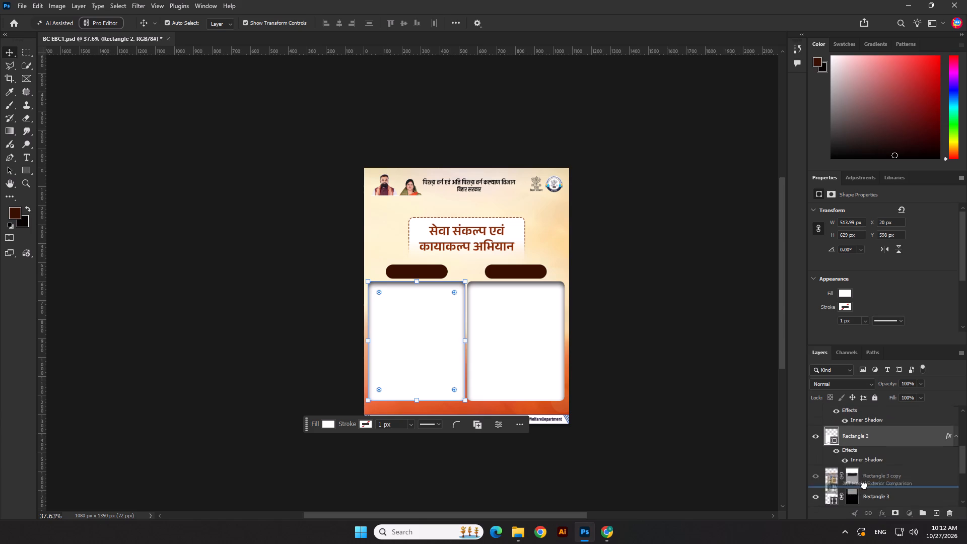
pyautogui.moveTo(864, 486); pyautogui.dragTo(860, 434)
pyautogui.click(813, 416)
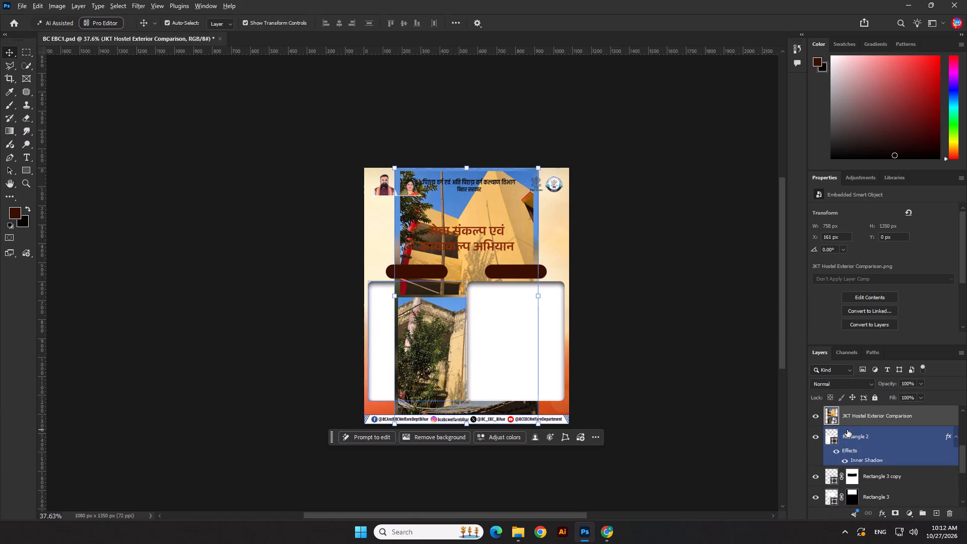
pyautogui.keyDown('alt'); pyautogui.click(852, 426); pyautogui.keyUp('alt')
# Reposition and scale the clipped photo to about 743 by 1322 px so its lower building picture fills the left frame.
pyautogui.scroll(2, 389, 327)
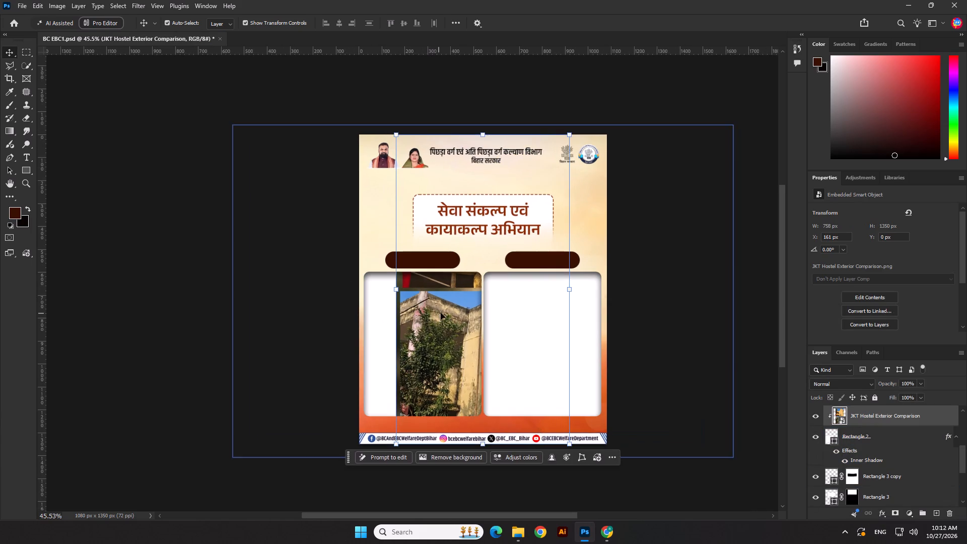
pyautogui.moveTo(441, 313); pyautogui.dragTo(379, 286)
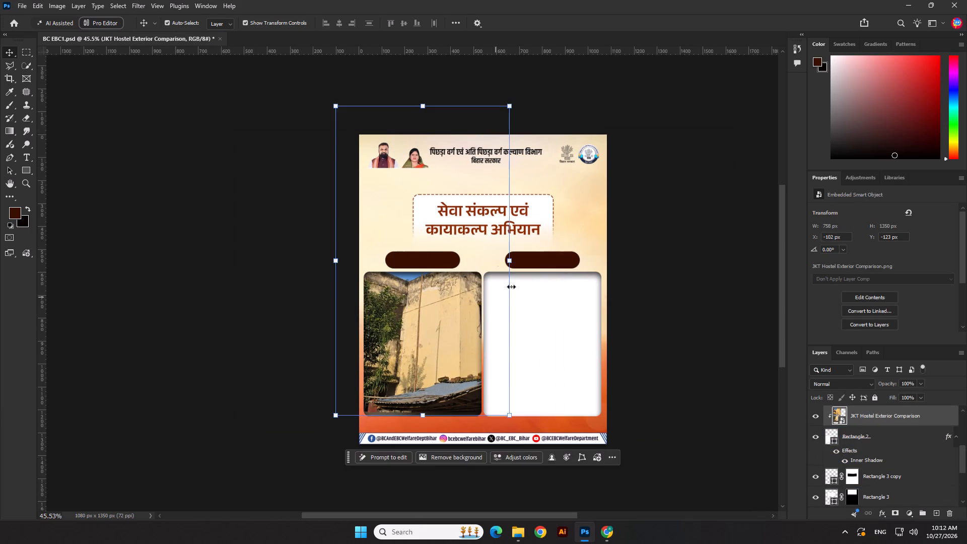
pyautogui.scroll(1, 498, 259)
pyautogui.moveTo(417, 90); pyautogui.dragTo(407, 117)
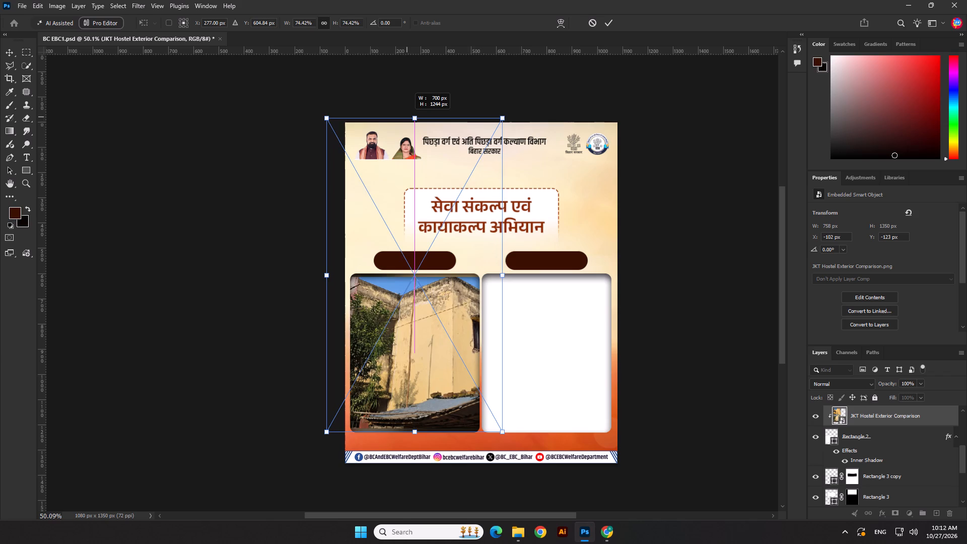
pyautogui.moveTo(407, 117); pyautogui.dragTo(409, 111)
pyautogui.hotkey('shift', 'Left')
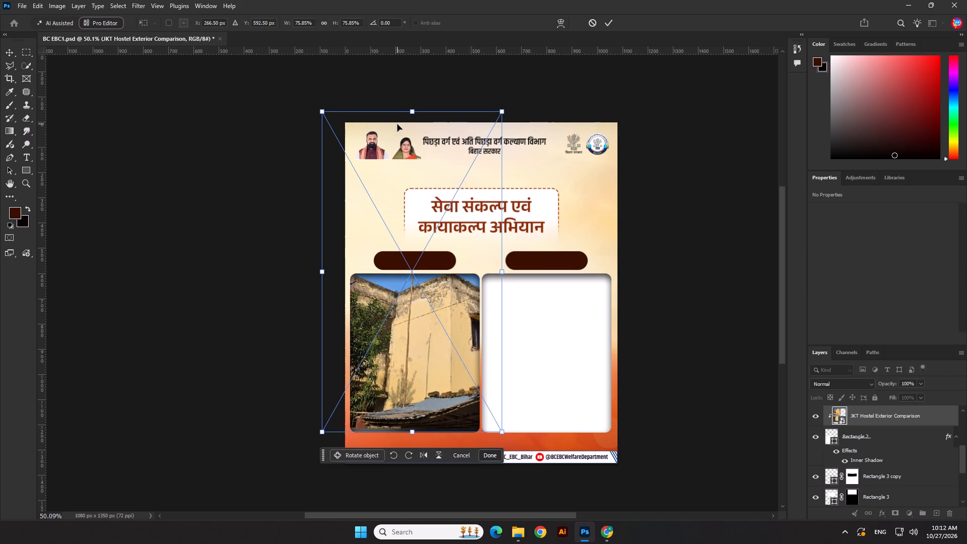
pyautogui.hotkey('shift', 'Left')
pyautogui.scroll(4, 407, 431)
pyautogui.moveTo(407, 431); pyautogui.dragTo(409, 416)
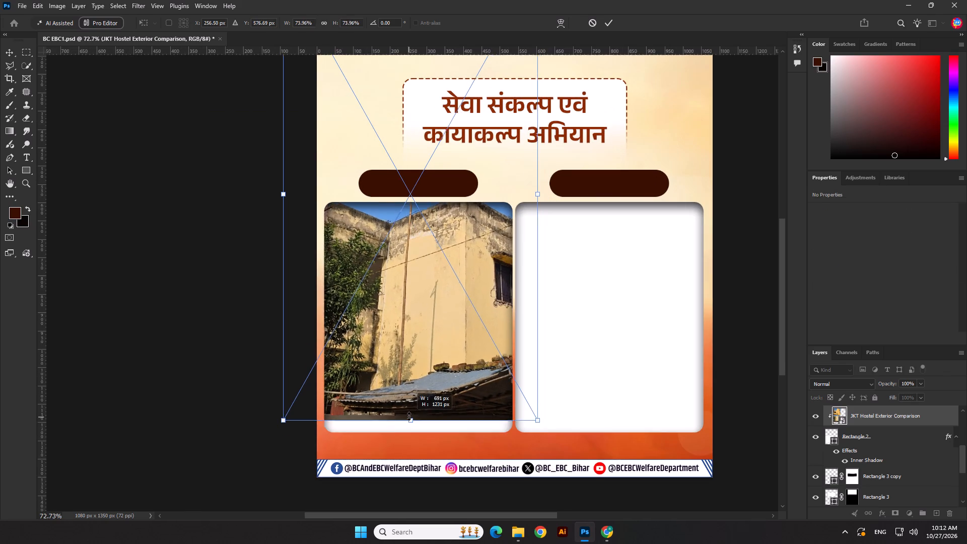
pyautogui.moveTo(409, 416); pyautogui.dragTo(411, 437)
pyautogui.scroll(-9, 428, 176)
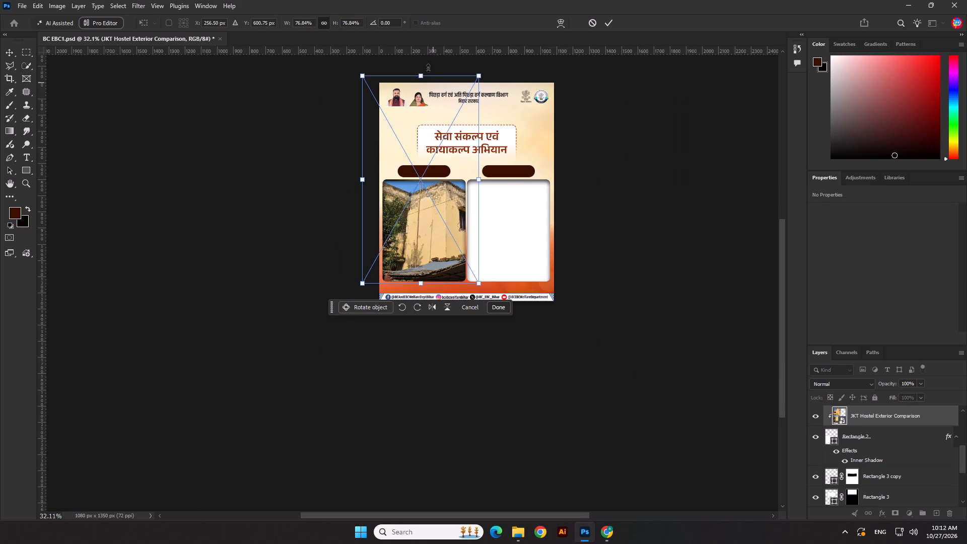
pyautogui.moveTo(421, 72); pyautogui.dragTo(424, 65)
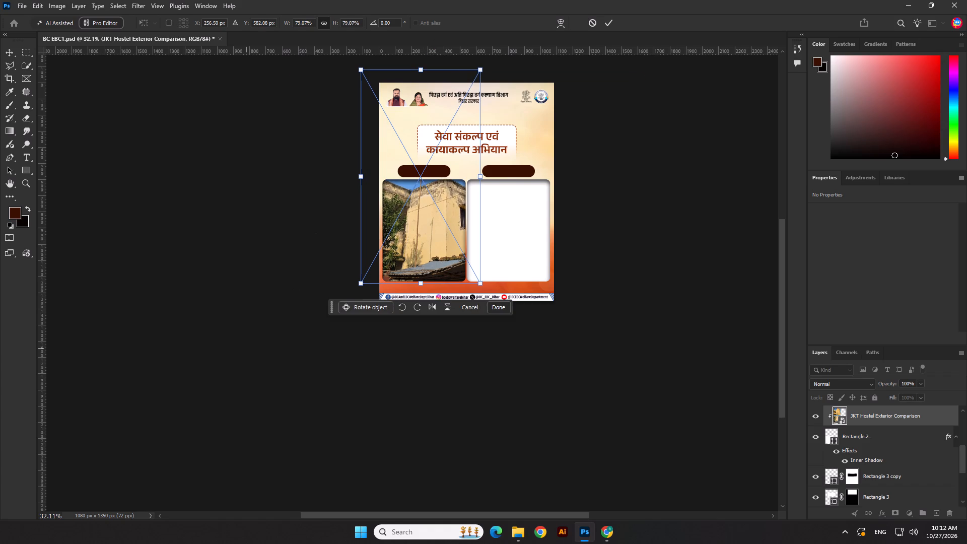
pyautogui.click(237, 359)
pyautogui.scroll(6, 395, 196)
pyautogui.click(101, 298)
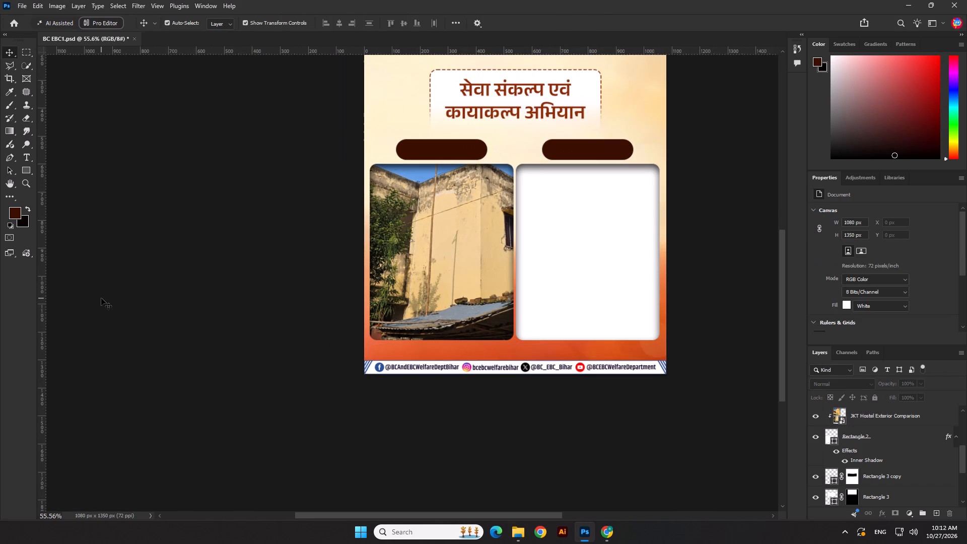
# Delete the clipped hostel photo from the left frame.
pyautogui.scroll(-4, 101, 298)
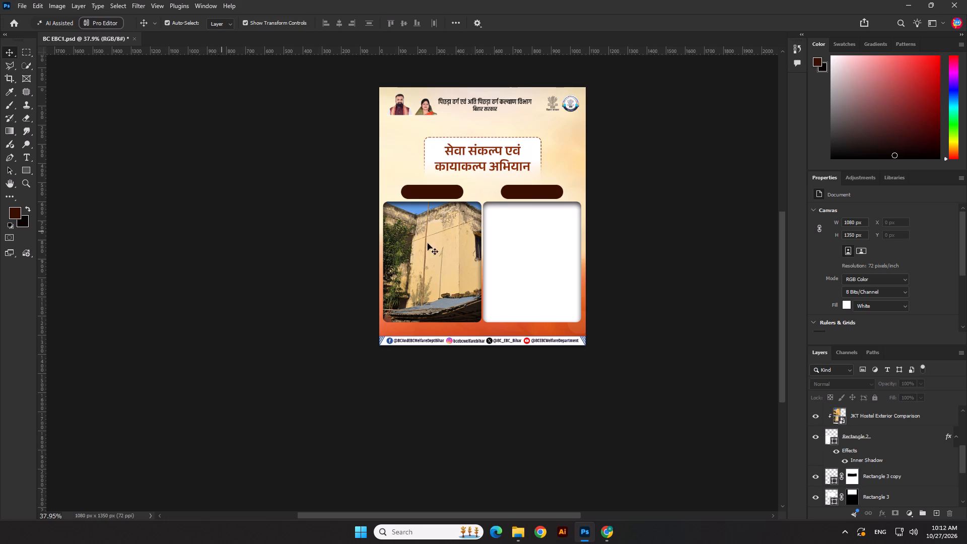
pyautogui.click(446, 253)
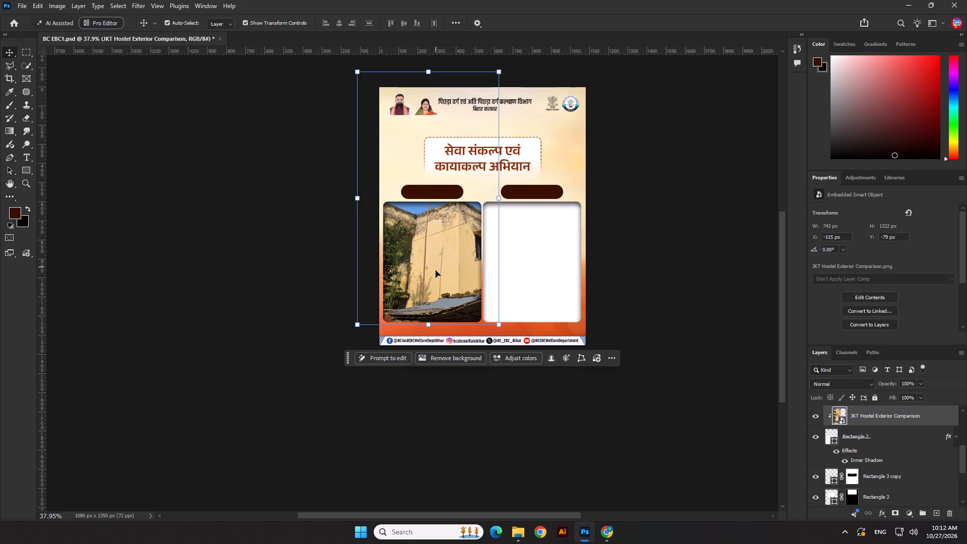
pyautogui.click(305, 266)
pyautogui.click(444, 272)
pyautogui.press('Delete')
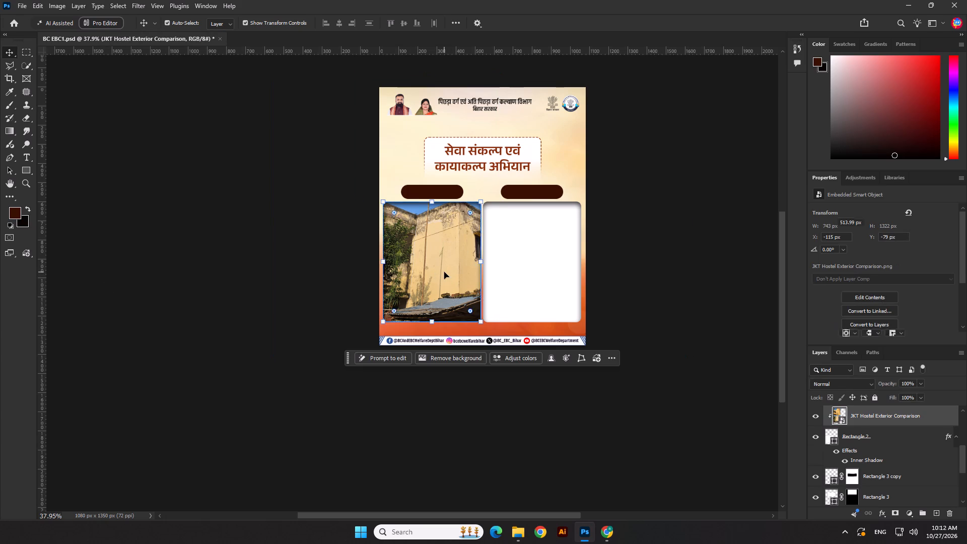
# Shorten the left white frame from its bottom edge to a height of about 315 px.
pyautogui.keyDown('shift'); pyautogui.moveTo(429, 319); pyautogui.dragTo(433, 255); pyautogui.keyUp('shift')
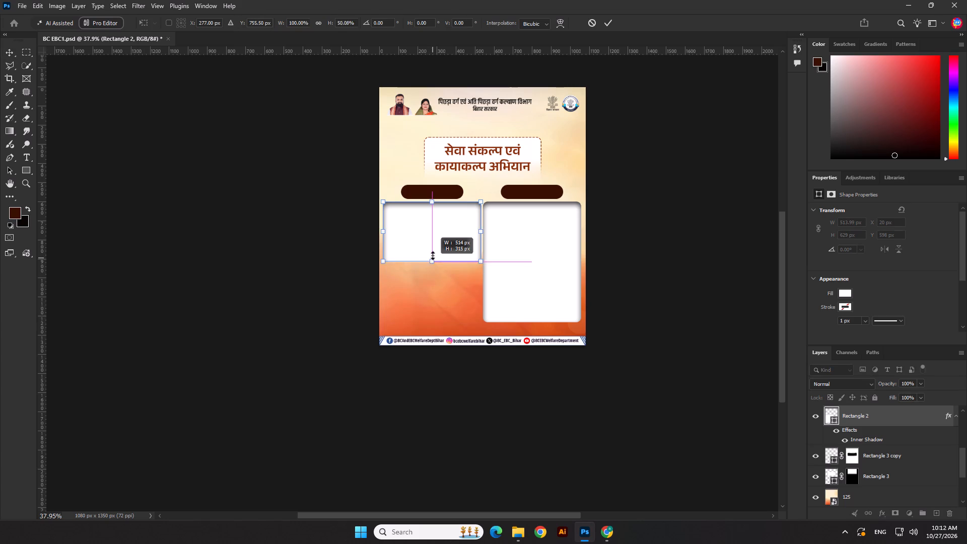
pyautogui.keyDown('shift'); pyautogui.moveTo(433, 255); pyautogui.dragTo(435, 261); pyautogui.keyUp('shift')
pyautogui.press('Return')
# Shorten the right white frame from its bottom edge to 315 px high, matching the left frame, and deselect it.
pyautogui.click(525, 261)
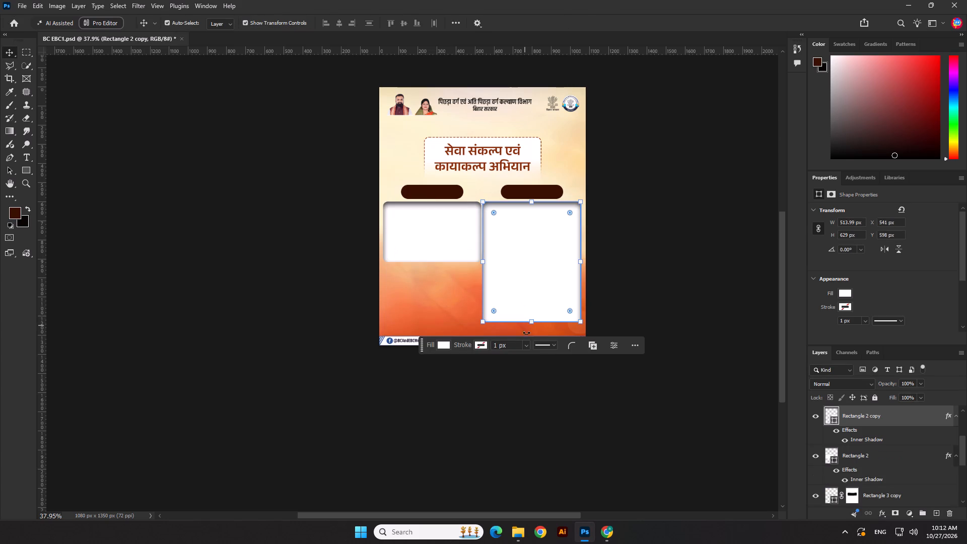
pyautogui.keyDown('shift'); pyautogui.moveTo(534, 322); pyautogui.dragTo(537, 261); pyautogui.keyUp('shift')
pyautogui.press('Return')
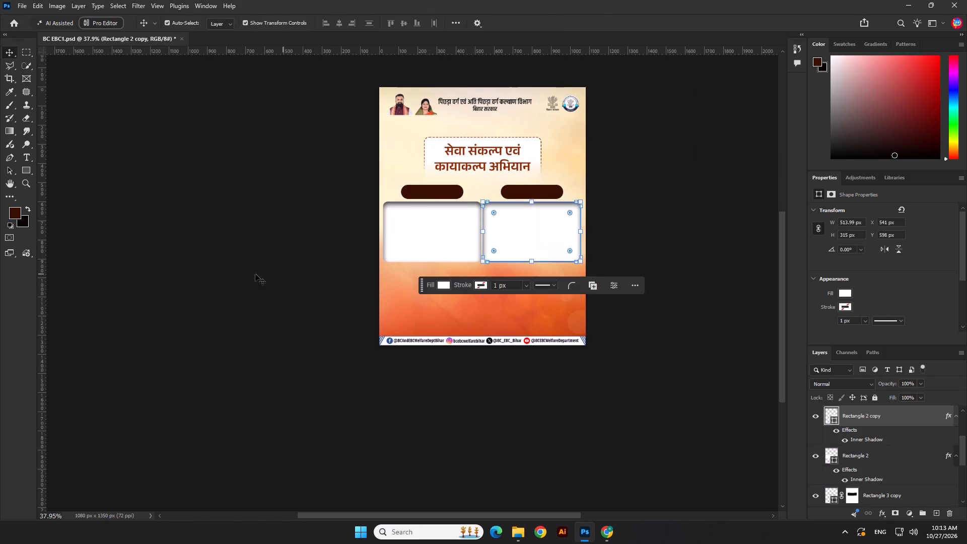
pyautogui.click(247, 274)
# Place JKT Hostel Exterior Comparison.png from Downloads directly above the left frame's layer and clip it to that frame.
pyautogui.scroll(3, 475, 271)
pyautogui.click(432, 228)
pyautogui.hotkey('ctrl', 'v')
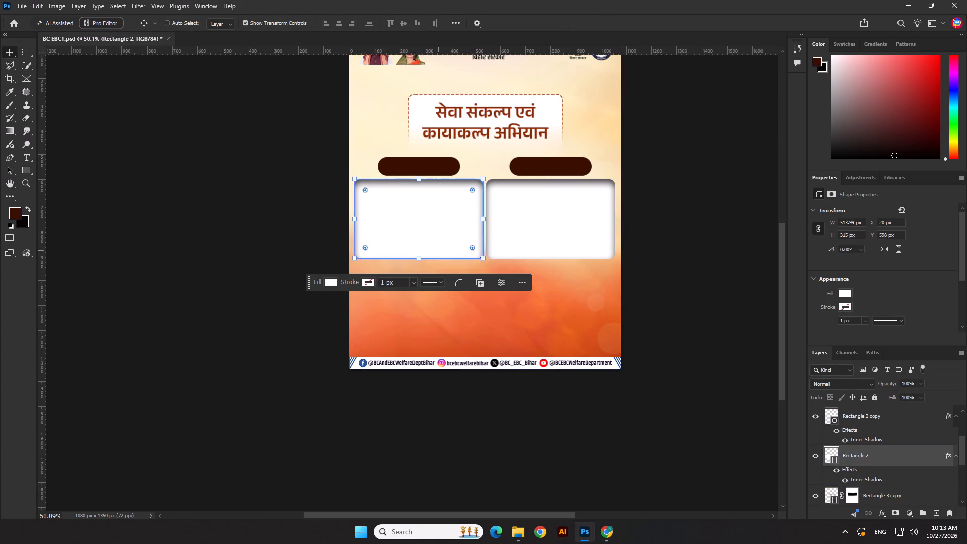
pyautogui.hotkey('alt', 'Tab')
pyautogui.moveTo(119, 129); pyautogui.dragTo(202, 264)
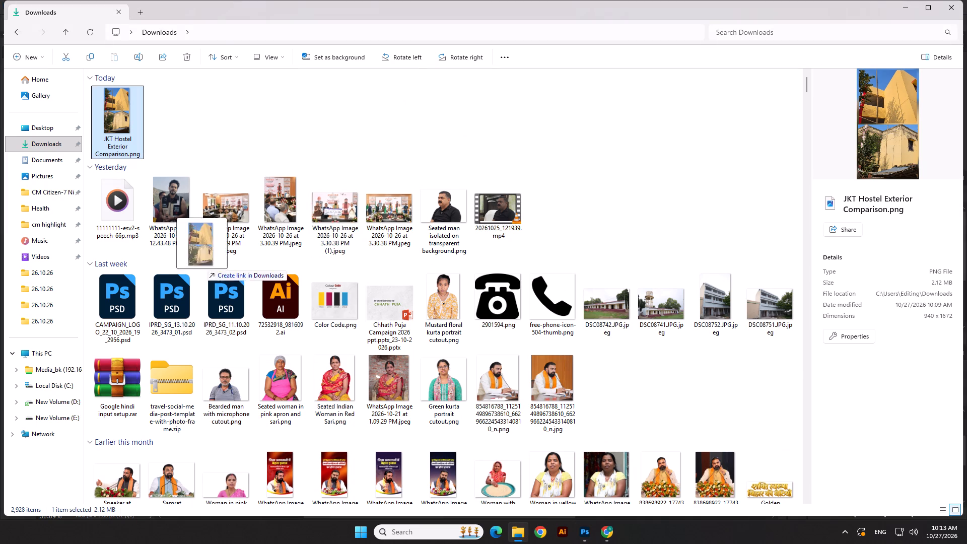
pyautogui.moveTo(202, 264); pyautogui.dragTo(440, 229)
pyautogui.hotkey('alt', 'Tab')
pyautogui.scroll(-2, 898, 415)
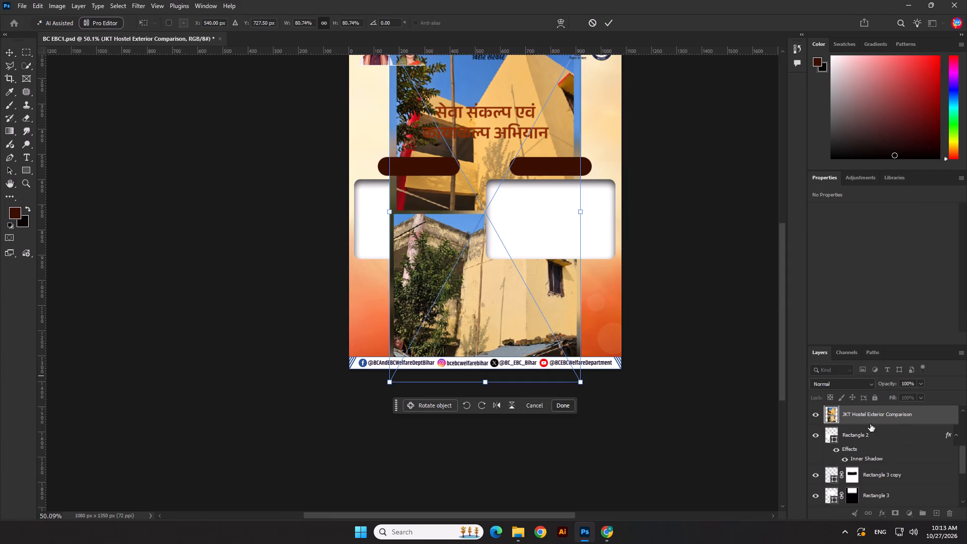
pyautogui.keyDown('alt'); pyautogui.click(856, 426); pyautogui.keyUp('alt')
pyautogui.scroll(-4, 576, 296)
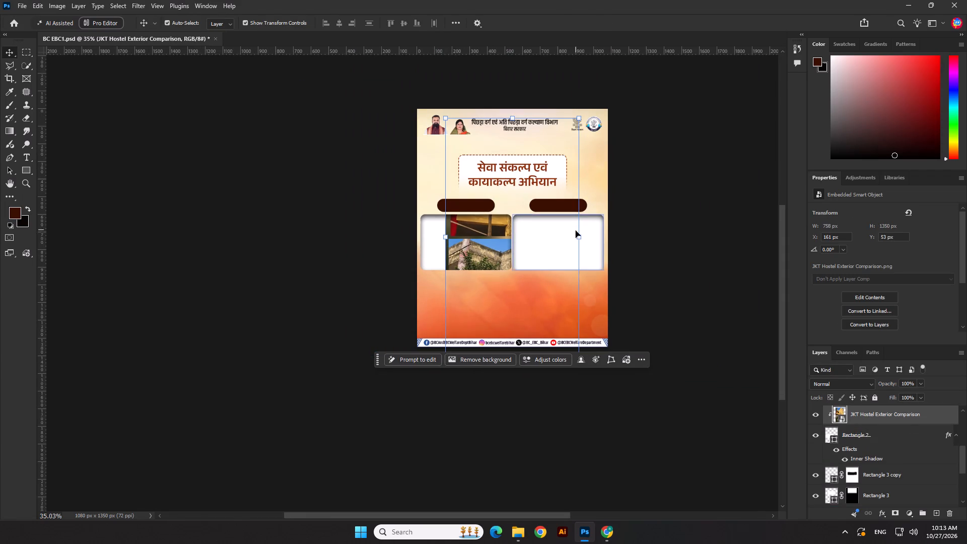
# Scale the left frame's exterior photo to 46.78% and position its lower, weathered-building view inside the frame.
pyautogui.moveTo(578, 234); pyautogui.dragTo(510, 224)
pyautogui.moveTo(495, 234); pyautogui.dragTo(468, 218)
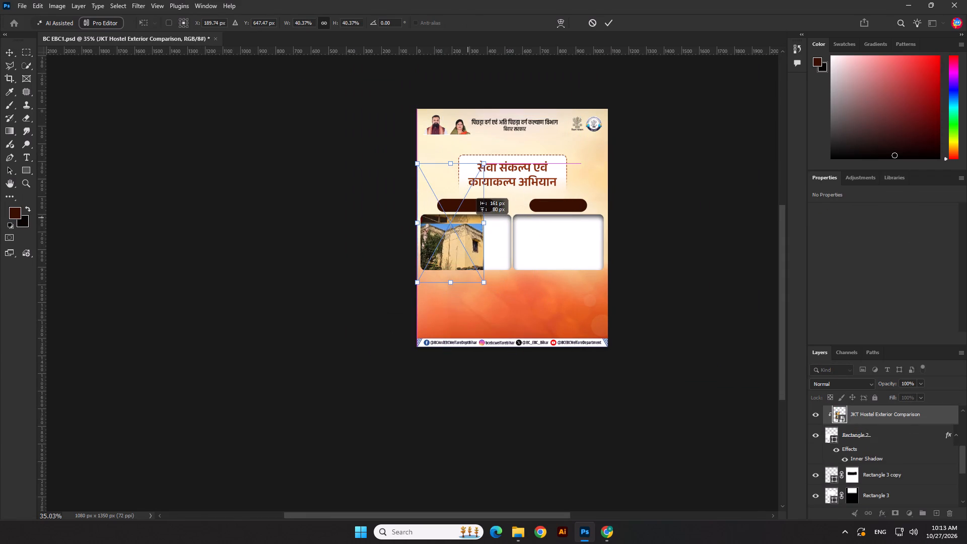
pyautogui.moveTo(468, 218); pyautogui.dragTo(468, 213)
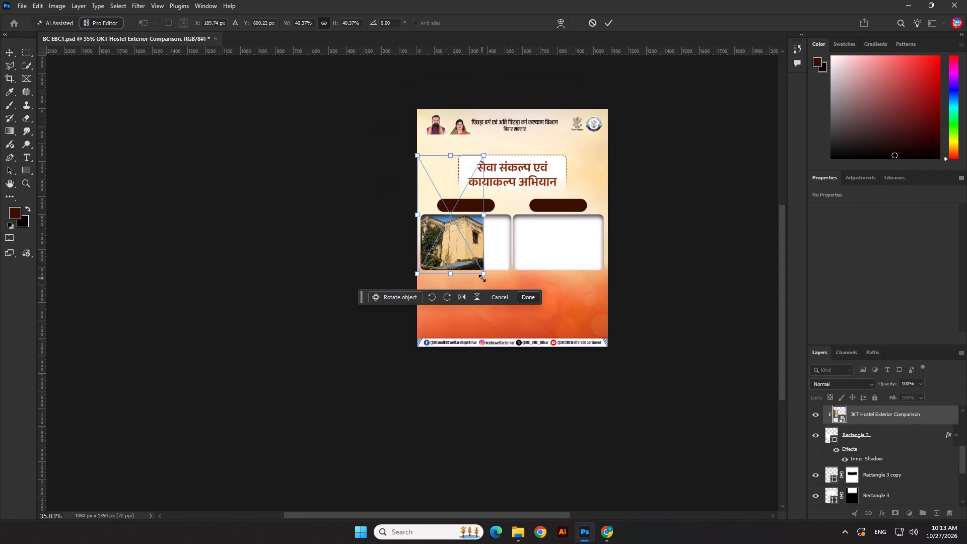
pyautogui.moveTo(483, 278); pyautogui.dragTo(507, 289)
pyautogui.moveTo(485, 253); pyautogui.dragTo(489, 244)
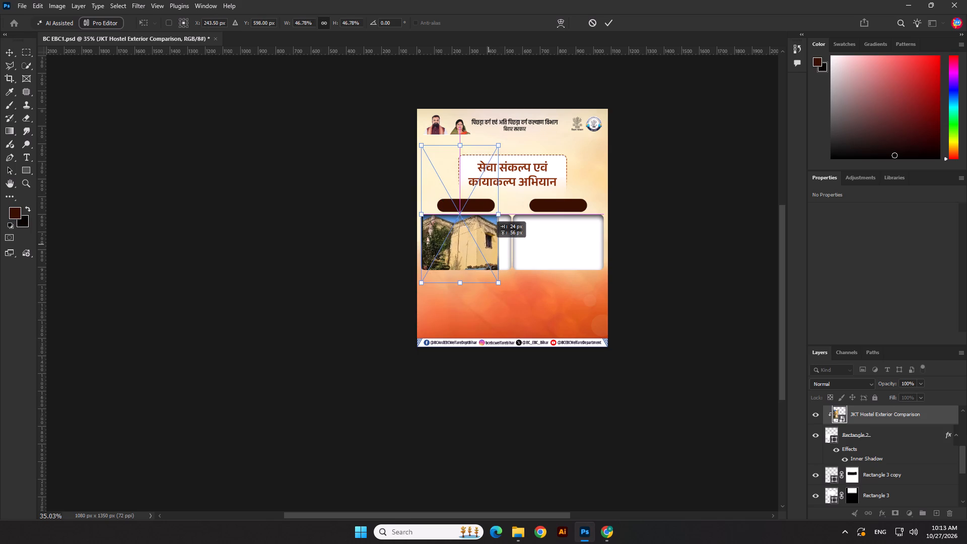
pyautogui.moveTo(489, 244); pyautogui.dragTo(485, 243)
pyautogui.press('Return')
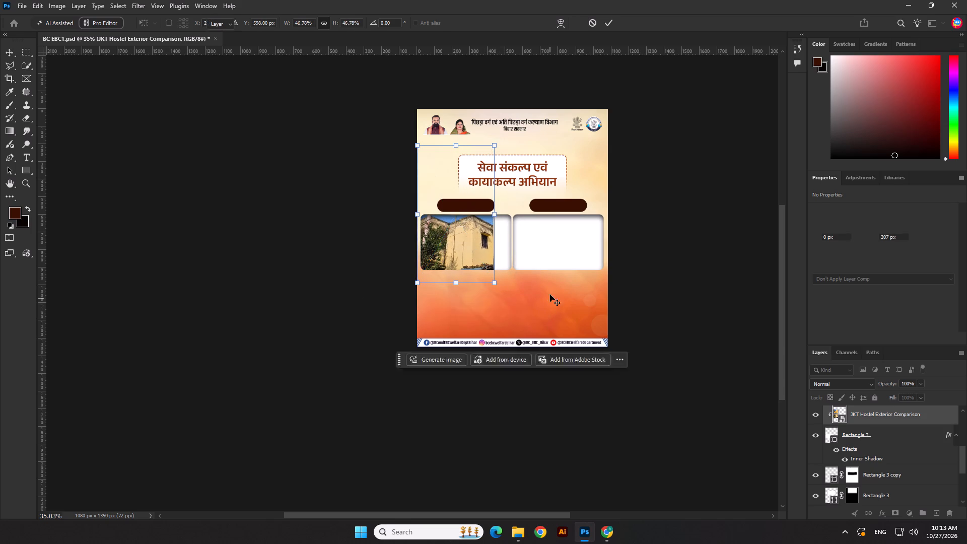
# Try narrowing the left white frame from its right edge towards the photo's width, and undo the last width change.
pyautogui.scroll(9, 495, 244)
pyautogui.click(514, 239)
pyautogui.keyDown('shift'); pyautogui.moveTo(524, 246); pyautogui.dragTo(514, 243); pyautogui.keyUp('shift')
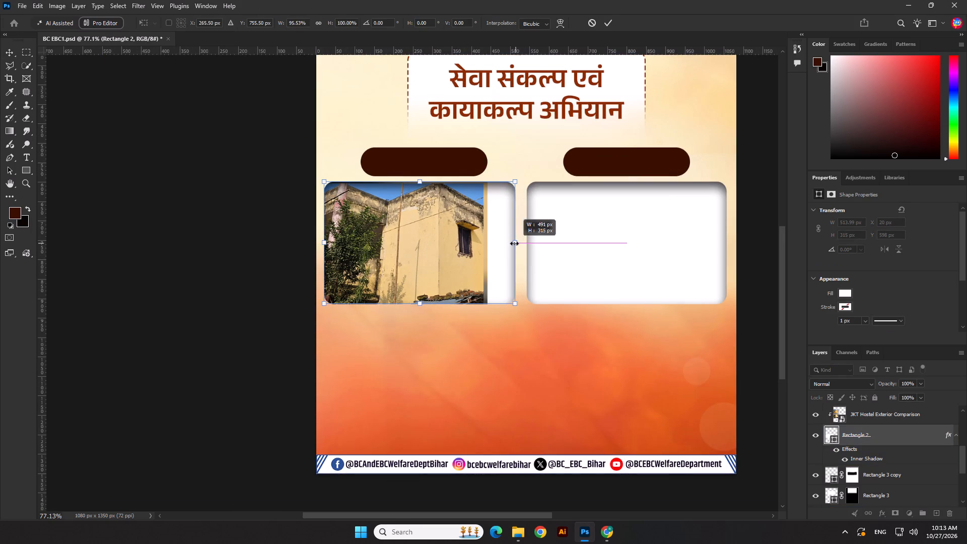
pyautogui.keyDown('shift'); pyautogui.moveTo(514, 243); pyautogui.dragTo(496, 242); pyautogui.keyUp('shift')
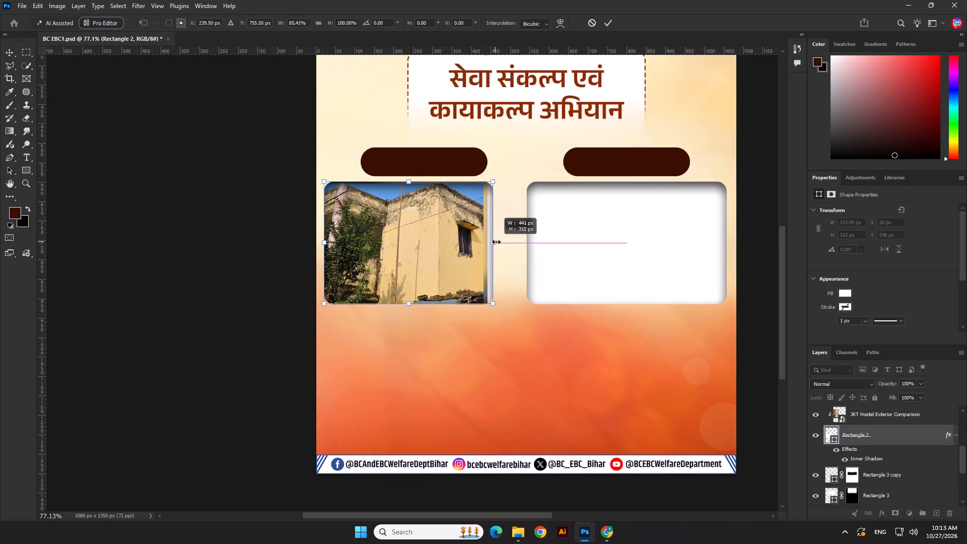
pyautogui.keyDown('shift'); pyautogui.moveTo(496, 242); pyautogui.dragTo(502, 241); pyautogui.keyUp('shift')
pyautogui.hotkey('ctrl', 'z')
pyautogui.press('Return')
# Enlarge the left frame's photo proportionally to about 553 px wide so it fills the whole frame, and deselect it.
pyautogui.click(442, 259)
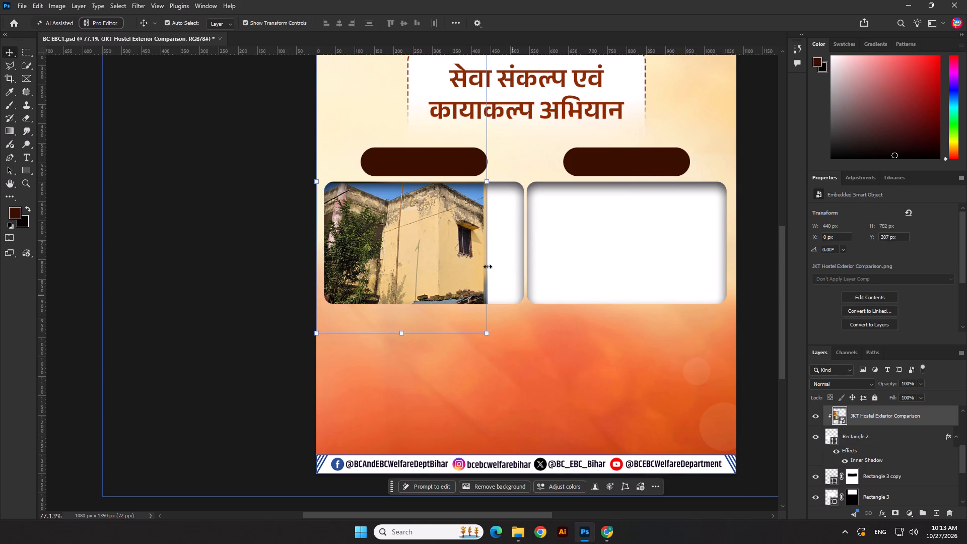
pyautogui.moveTo(485, 183); pyautogui.dragTo(527, 187)
pyautogui.press('Return')
pyautogui.click(172, 314)
# Copy the left frame's exterior photo, paste it above the right frame's layer, and clip the copy to that frame.
pyautogui.click(579, 260)
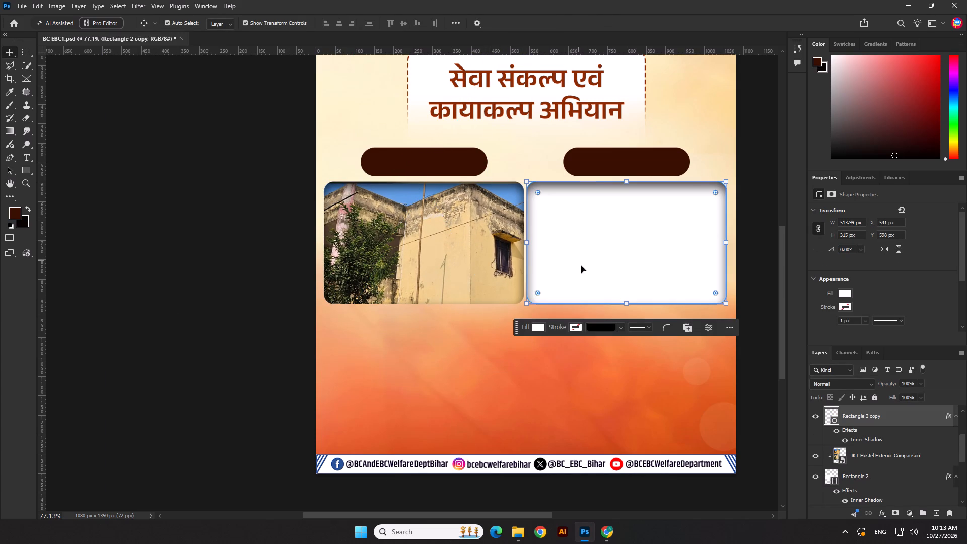
pyautogui.click(420, 278)
pyautogui.hotkey('ctrl', 'c')
pyautogui.click(610, 278)
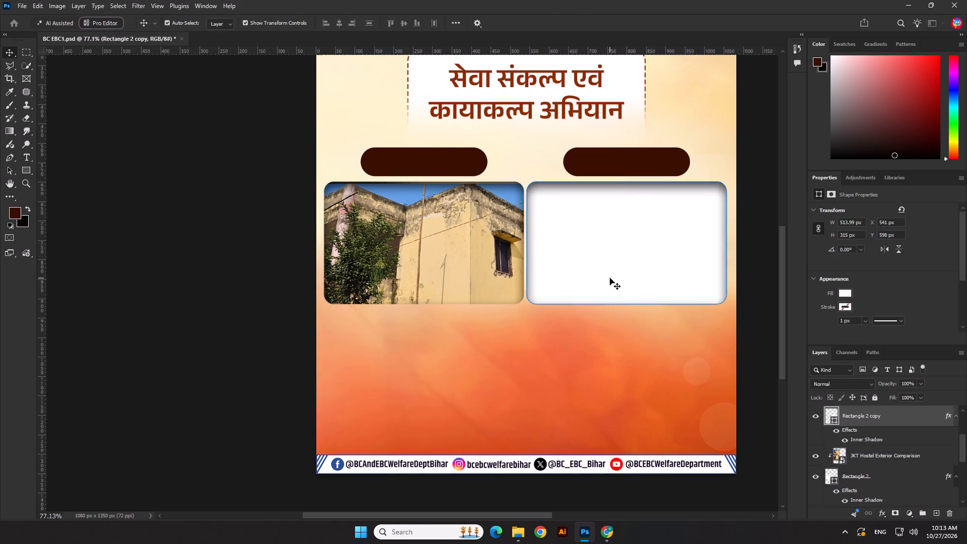
pyautogui.hotkey('ctrl', 'v')
pyautogui.keyDown('alt'); pyautogui.click(858, 428); pyautogui.keyUp('alt')
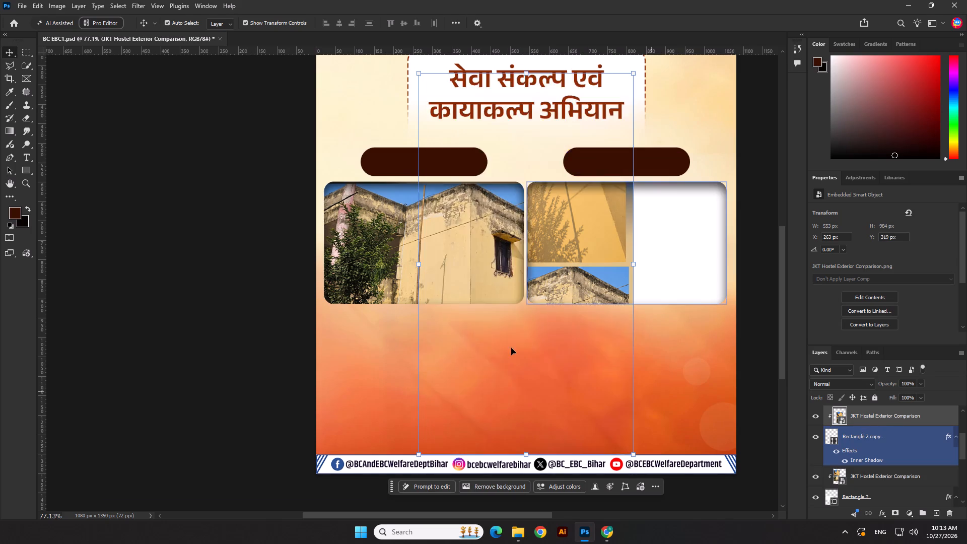
# Move the pasted photo so its upper, yellow-building view lies over the right frame.
pyautogui.scroll(-8, 511, 348)
pyautogui.moveTo(550, 299); pyautogui.dragTo(594, 335)
pyautogui.scroll(-3, 577, 278)
pyautogui.scroll(3, 535, 369)
# Scale the right frame's photo down to 53.74% and nudge it right and down within the frame.
pyautogui.moveTo(579, 408); pyautogui.dragTo(586, 394)
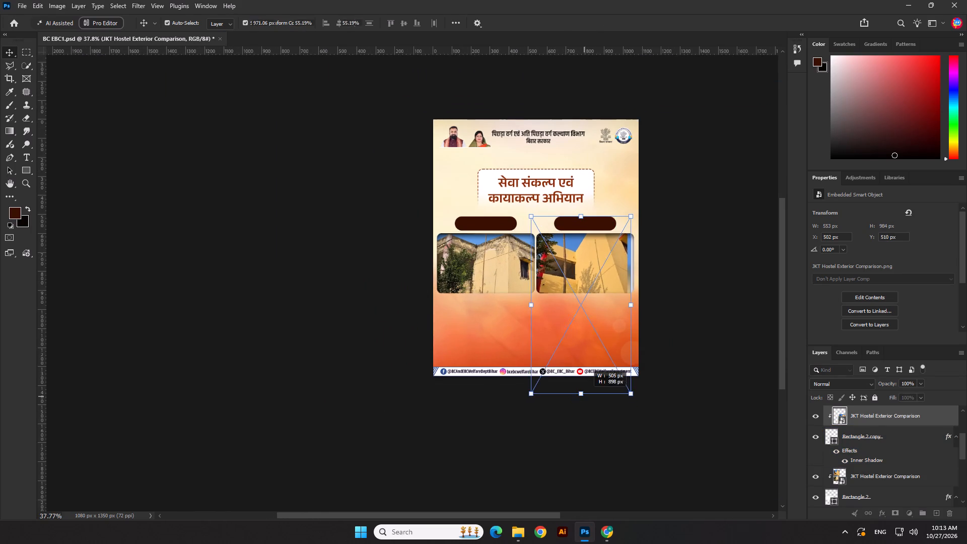
pyautogui.moveTo(586, 394); pyautogui.dragTo(587, 390)
pyautogui.press('Right')
pyautogui.press('Right')
pyautogui.press('Right')
pyautogui.press('Right')
pyautogui.press('Right')
pyautogui.press('Right')
pyautogui.press('Right')
pyautogui.press('Left')
pyautogui.press('Left')
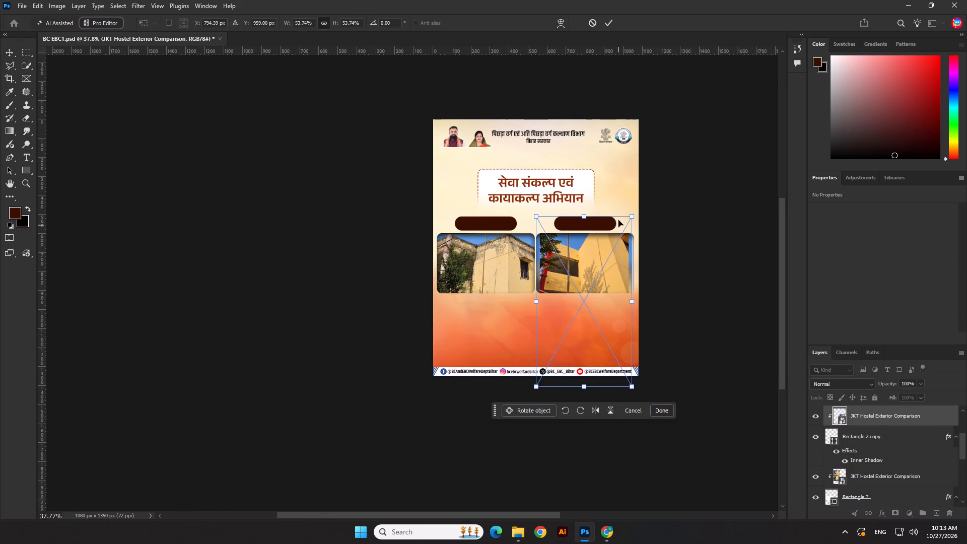
pyautogui.press('Down')
pyautogui.press('Down')
pyautogui.press('Down')
pyautogui.press('Down')
# Enlarge the right frame's photo to about 567 × 1008 px and nudge it right so the yellow building fills the frame.
pyautogui.moveTo(581, 394); pyautogui.dragTo(581, 408)
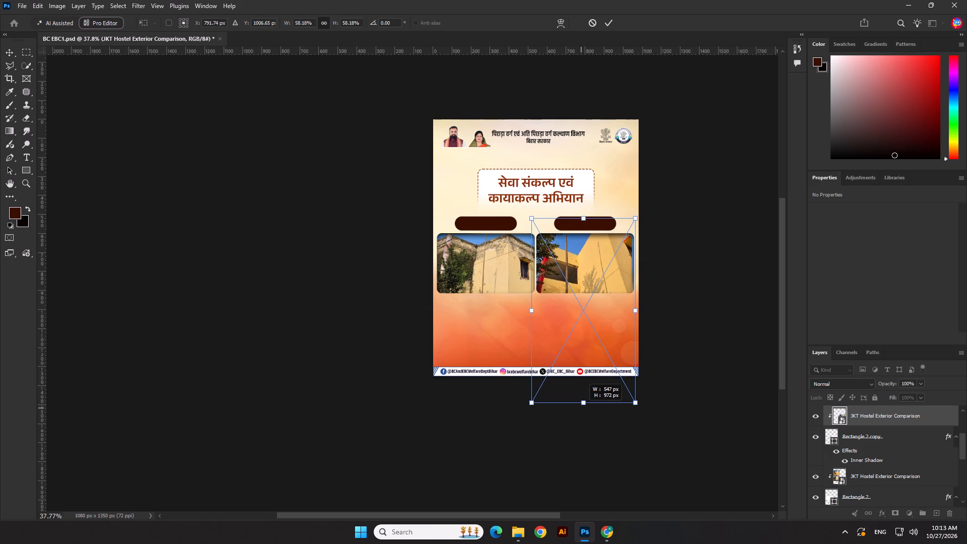
pyautogui.moveTo(581, 408); pyautogui.dragTo(580, 413)
pyautogui.press('Right')
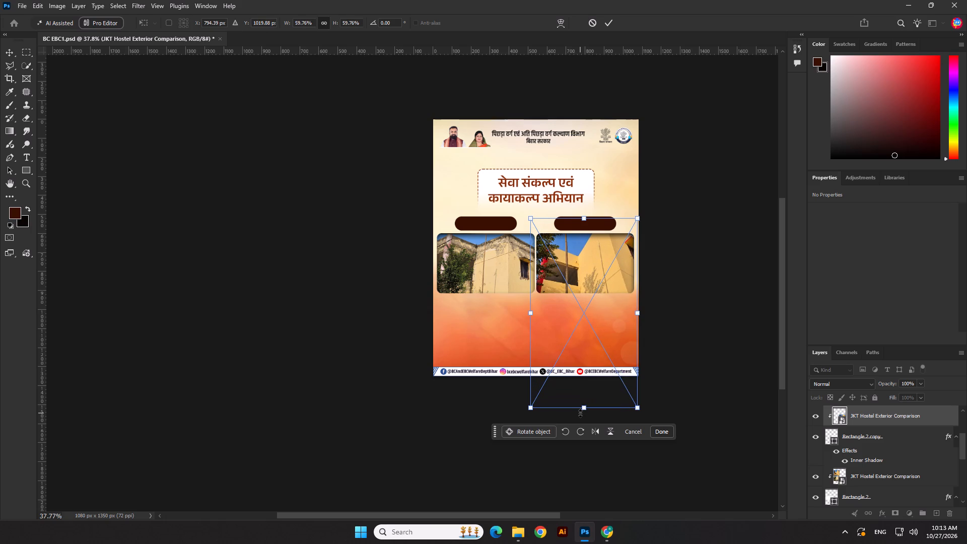
pyautogui.click(639, 411)
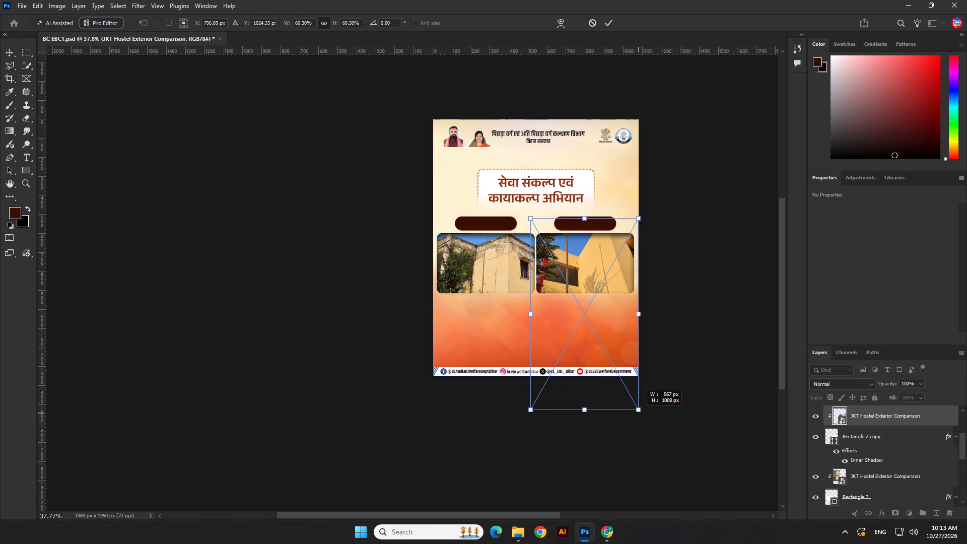
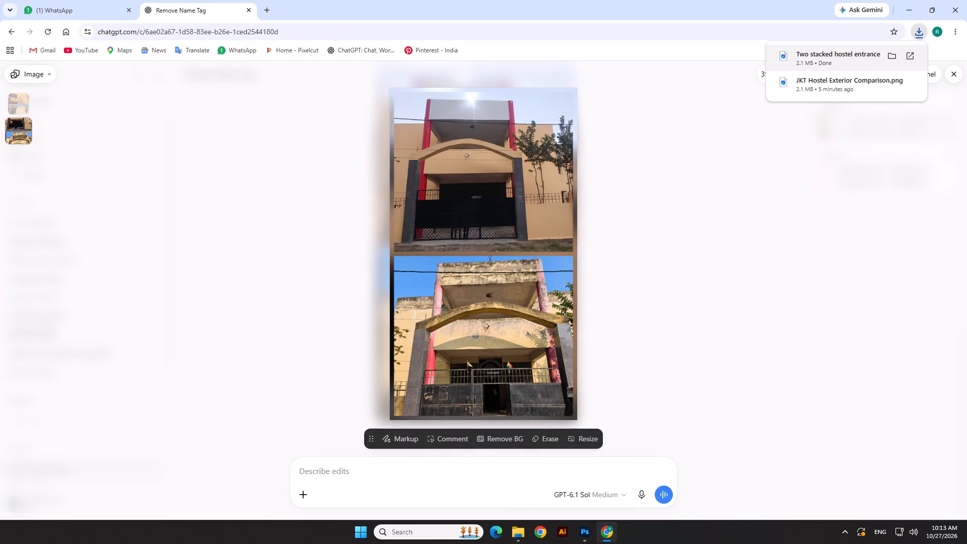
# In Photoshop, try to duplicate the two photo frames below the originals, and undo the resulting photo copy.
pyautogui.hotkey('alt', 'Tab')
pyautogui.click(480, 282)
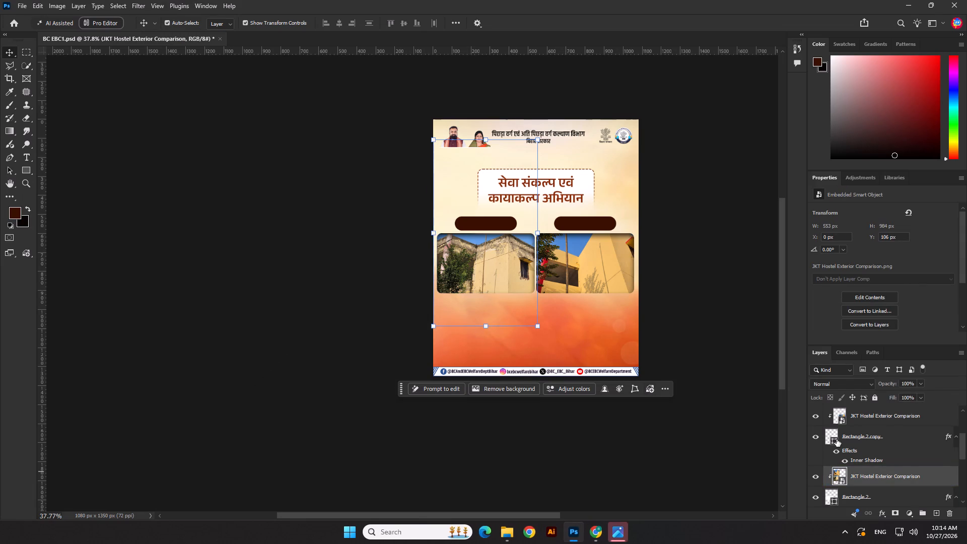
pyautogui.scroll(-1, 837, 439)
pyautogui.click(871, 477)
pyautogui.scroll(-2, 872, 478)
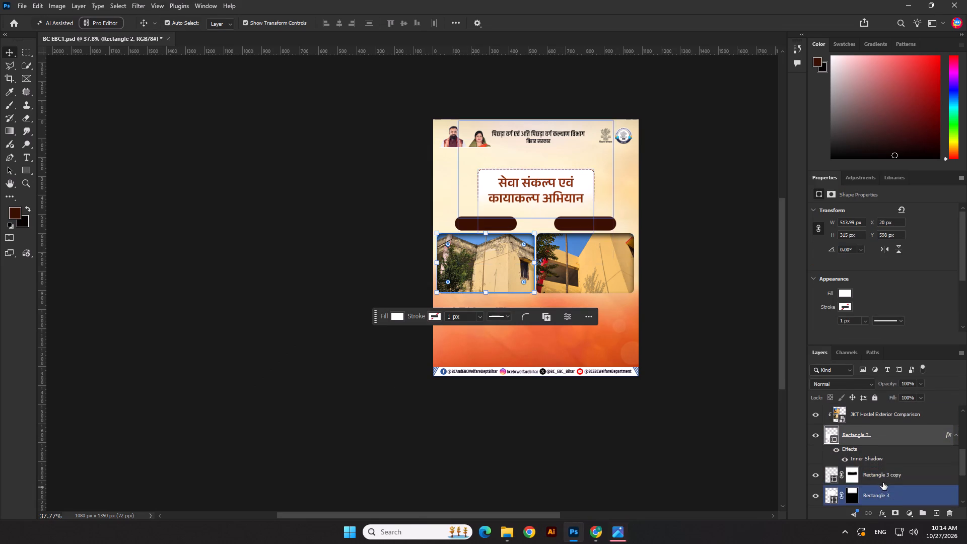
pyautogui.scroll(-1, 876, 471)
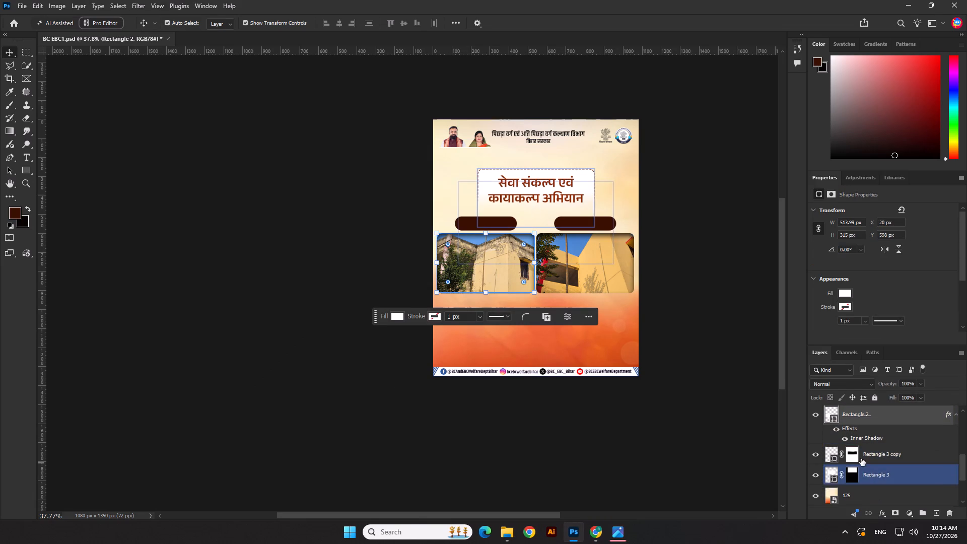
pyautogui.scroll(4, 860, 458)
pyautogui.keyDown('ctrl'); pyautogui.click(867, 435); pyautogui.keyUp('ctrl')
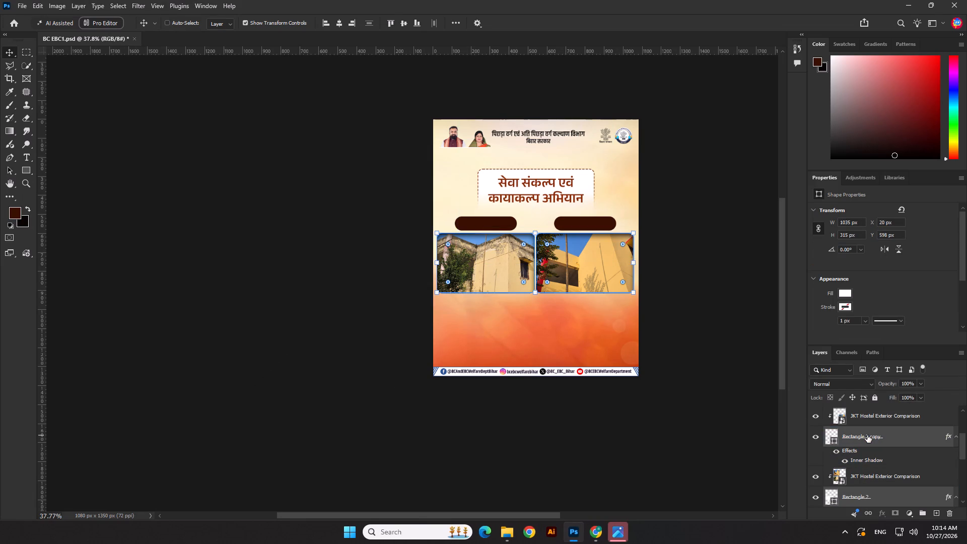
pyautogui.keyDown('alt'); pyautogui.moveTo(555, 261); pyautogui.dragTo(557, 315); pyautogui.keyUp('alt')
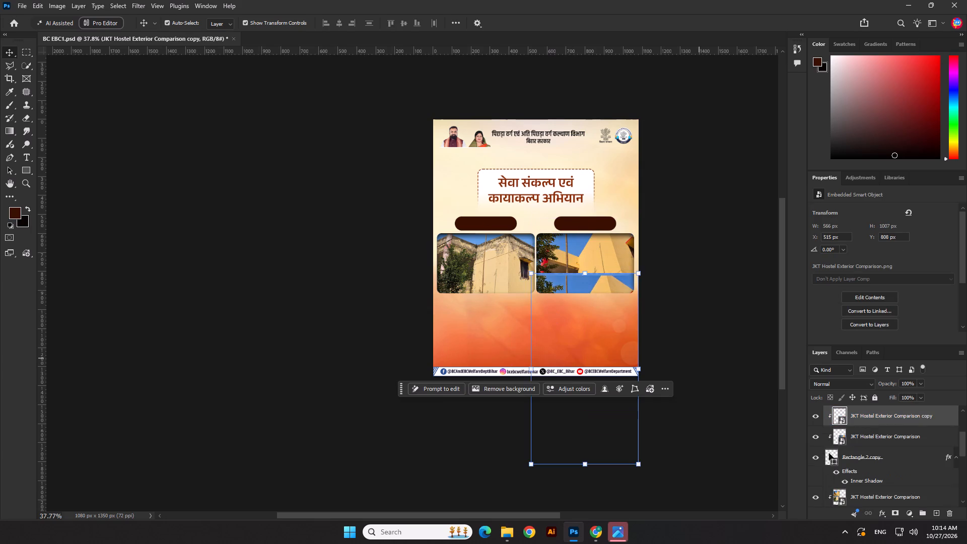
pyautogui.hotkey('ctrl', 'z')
# Copy both photo frames without their photos and paste them as a second row directly below the originals.
pyautogui.click(860, 439)
pyautogui.keyDown('ctrl'); pyautogui.click(858, 490); pyautogui.keyUp('ctrl')
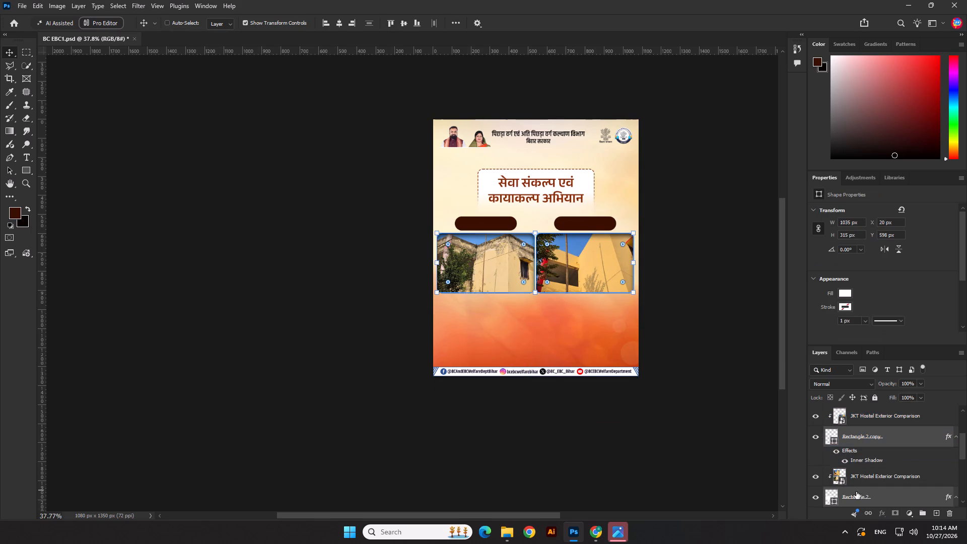
pyautogui.hotkey('ctrl', 'c')
pyautogui.hotkey('ctrl', 'v')
pyautogui.click(534, 218)
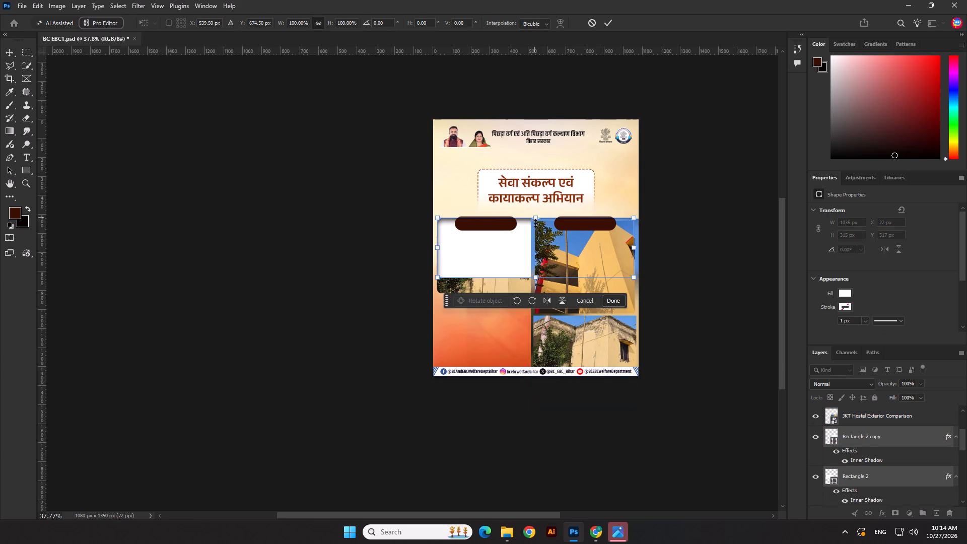
pyautogui.moveTo(547, 248); pyautogui.dragTo(546, 332)
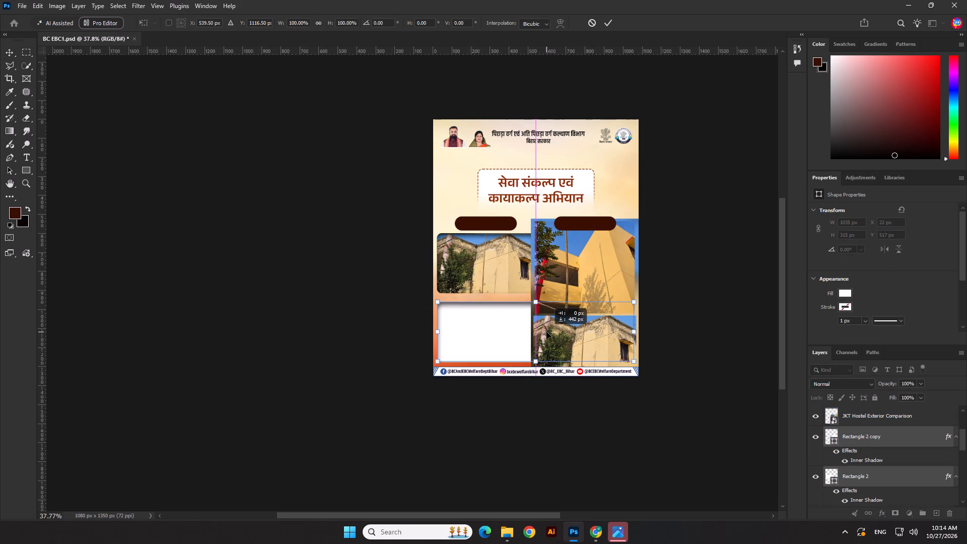
pyautogui.moveTo(546, 332); pyautogui.dragTo(547, 328)
pyautogui.press('Return')
pyautogui.click(689, 445)
# Reorder the upper-right photo's layer to sit directly above its original frame and clip it to that frame again.
pyautogui.click(617, 275)
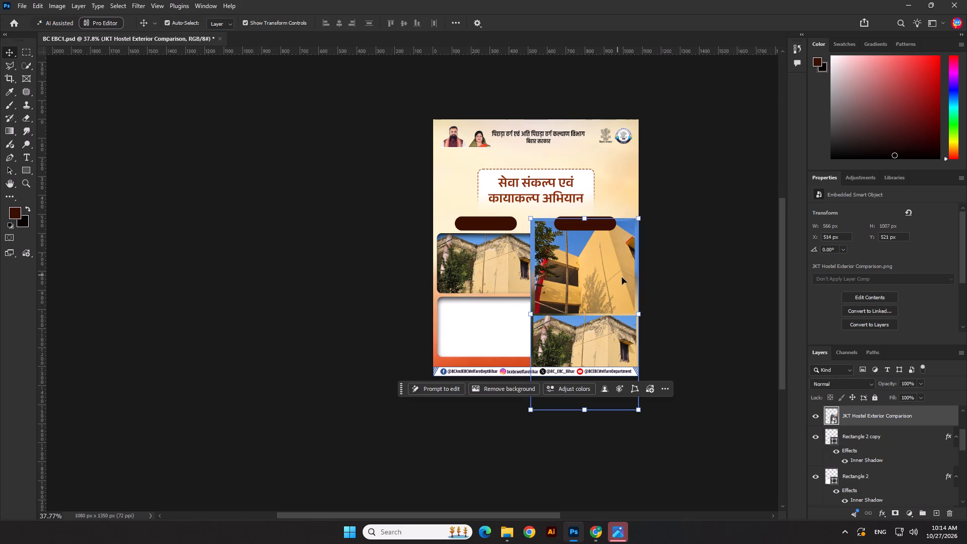
pyautogui.keyDown('alt'); pyautogui.click(869, 426); pyautogui.keyUp('alt')
pyautogui.hotkey('ctrl', 'z')
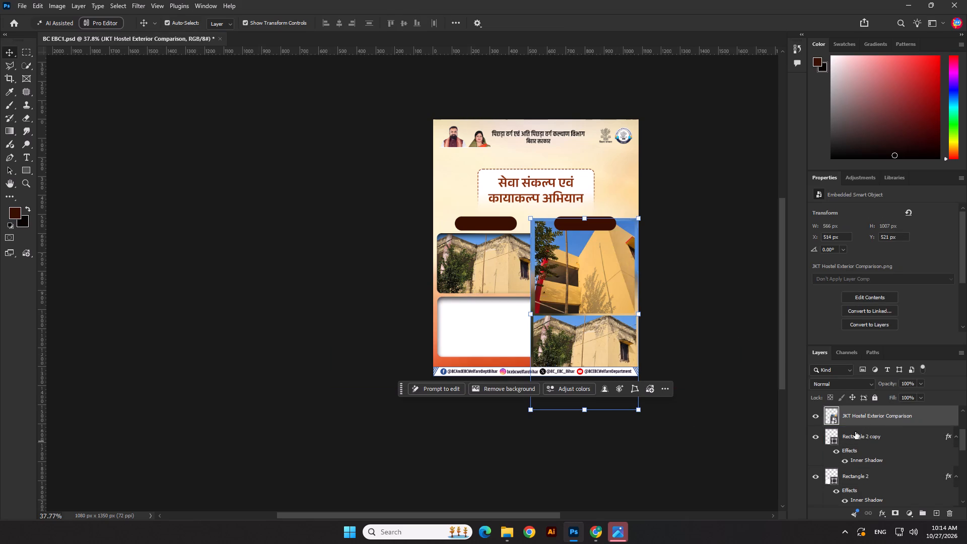
pyautogui.moveTo(858, 417); pyautogui.dragTo(857, 472)
pyautogui.scroll(-2, 857, 472)
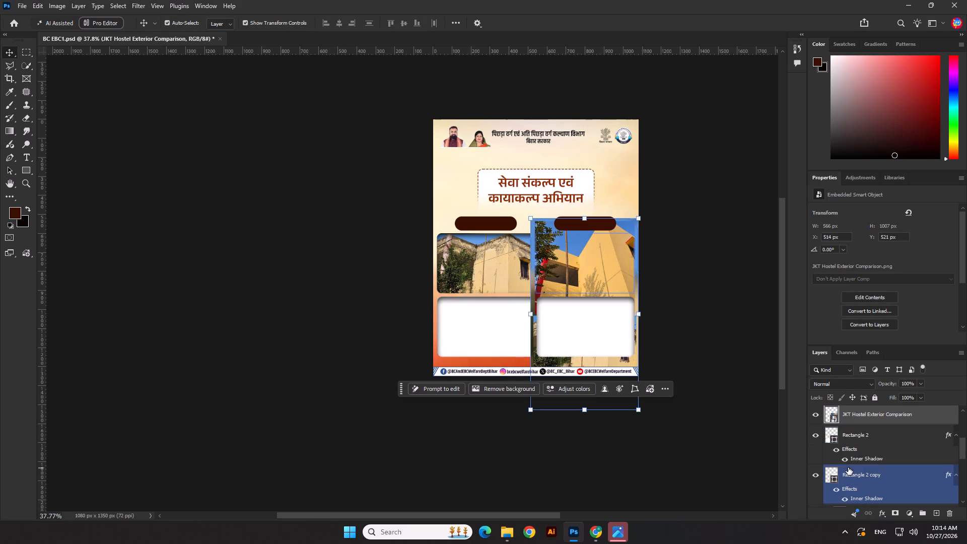
pyautogui.click(817, 438)
pyautogui.click(817, 438)
pyautogui.moveTo(866, 417); pyautogui.dragTo(866, 450)
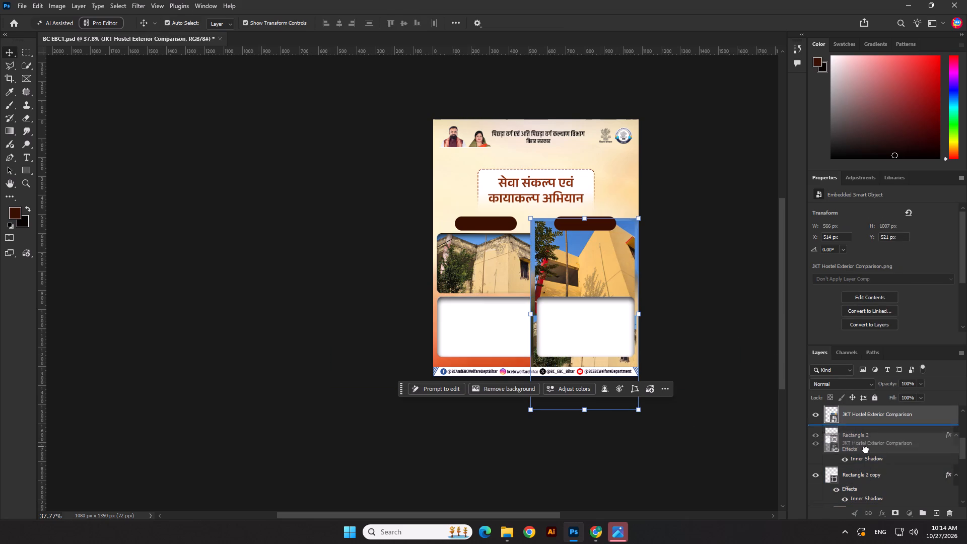
pyautogui.moveTo(866, 450); pyautogui.dragTo(866, 463)
pyautogui.keyDown('alt'); pyautogui.click(854, 465); pyautogui.keyUp('alt')
pyautogui.click(761, 405)
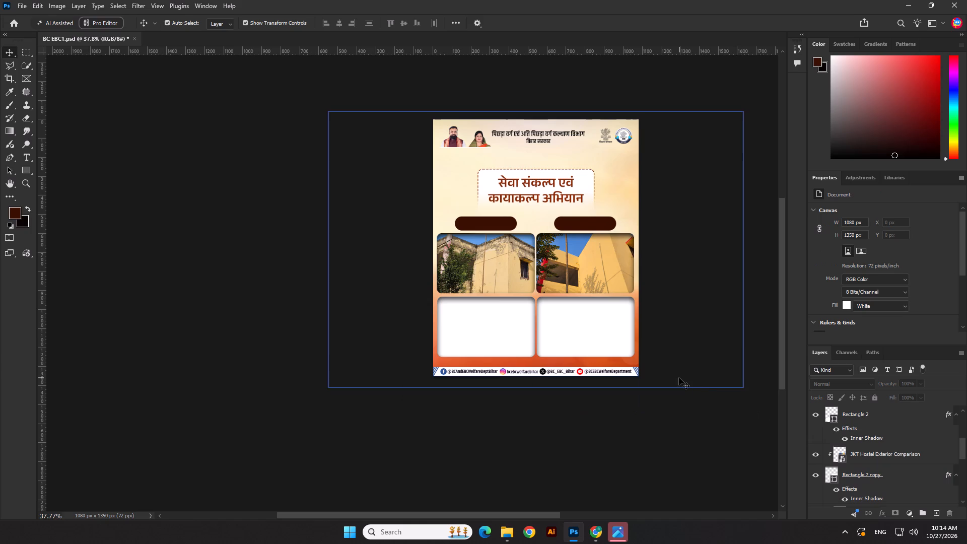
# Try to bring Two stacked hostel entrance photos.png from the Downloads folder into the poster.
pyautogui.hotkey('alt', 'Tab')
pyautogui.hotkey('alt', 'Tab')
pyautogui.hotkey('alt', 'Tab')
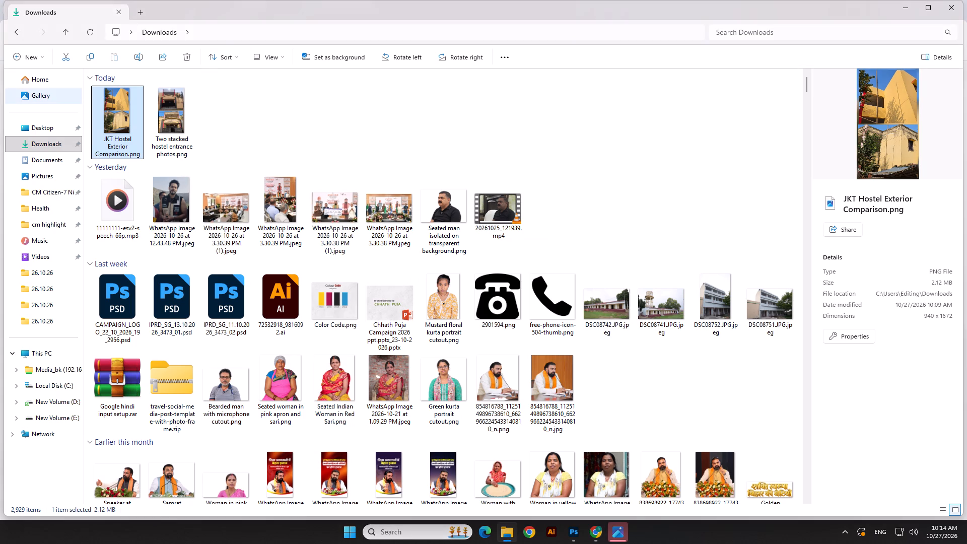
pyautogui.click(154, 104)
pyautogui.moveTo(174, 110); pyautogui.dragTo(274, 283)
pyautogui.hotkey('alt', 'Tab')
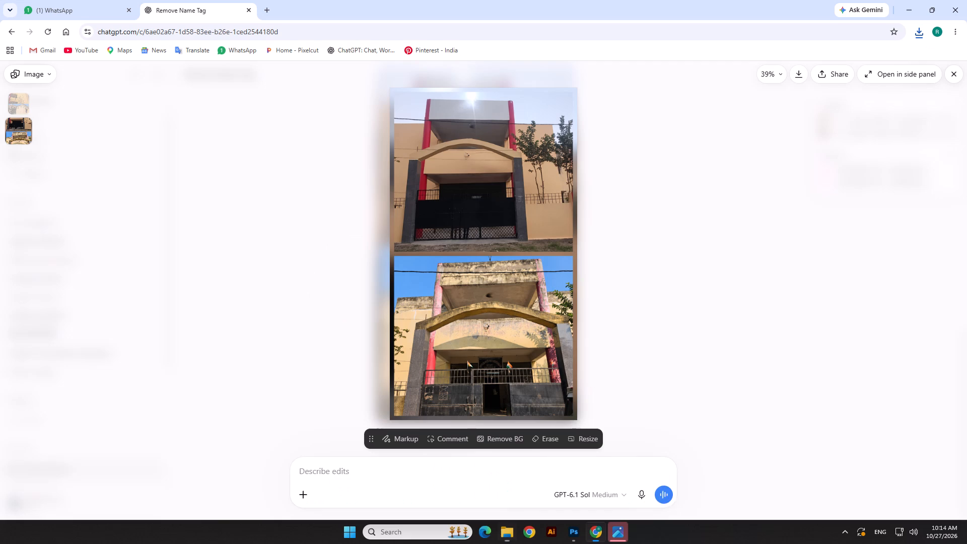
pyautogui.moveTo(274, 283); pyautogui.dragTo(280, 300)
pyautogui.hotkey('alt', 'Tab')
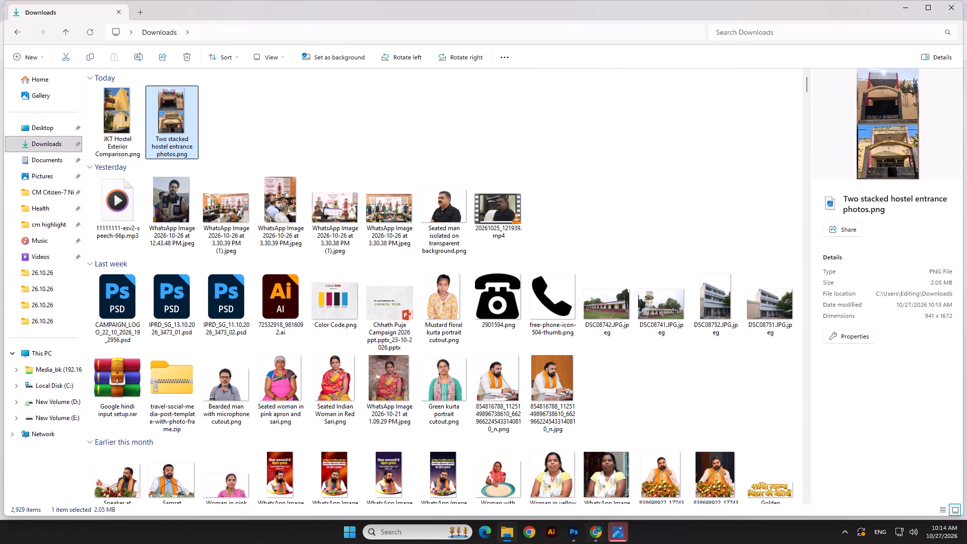
# Place Two stacked hostel entrance photos.png from Downloads into the Photoshop poster and clip it to the lower-left frame.
pyautogui.click(574, 535)
pyautogui.click(464, 310)
pyautogui.hotkey('alt', 'Tab')
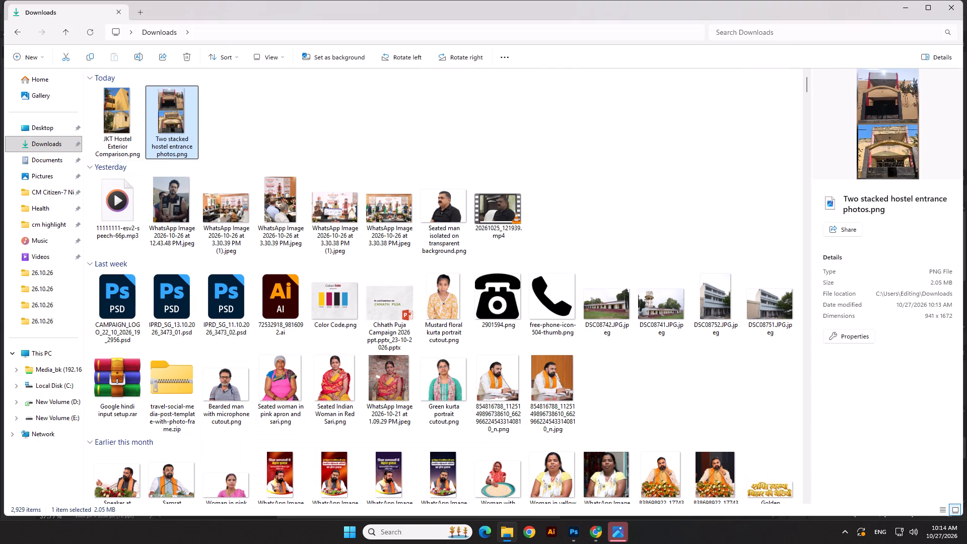
pyautogui.moveTo(182, 104); pyautogui.dragTo(492, 345)
pyautogui.hotkey('alt', 'Tab')
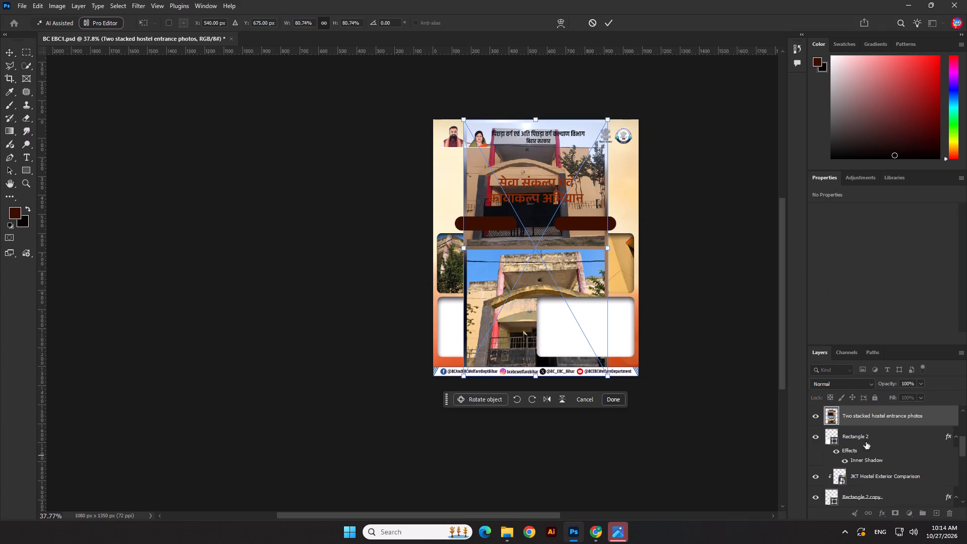
pyautogui.keyDown('alt'); pyautogui.click(851, 426); pyautogui.keyUp('alt')
# Move the entrance photo so its lower, weathered view lies over the lower-left frame, and scale it to 56.36%.
pyautogui.moveTo(494, 311); pyautogui.dragTo(457, 315)
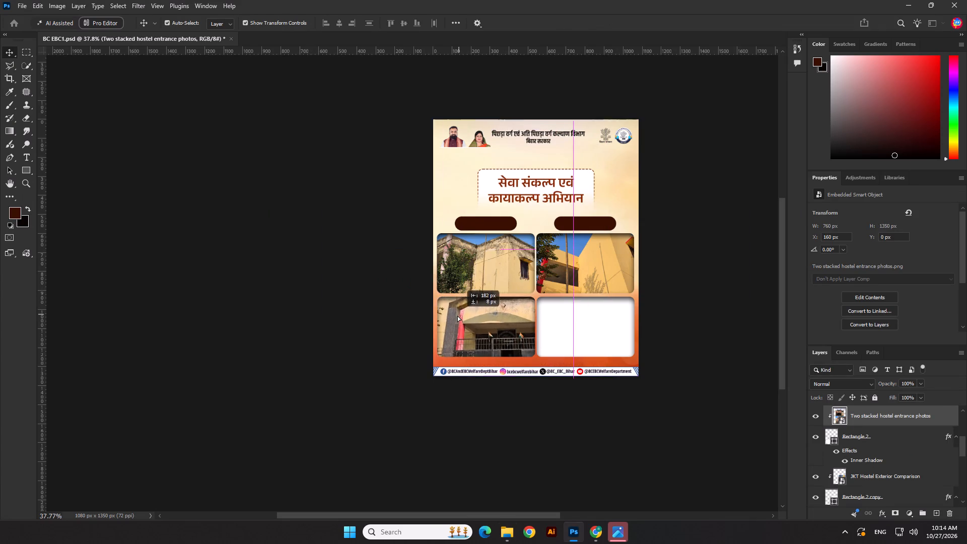
pyautogui.moveTo(457, 315); pyautogui.dragTo(451, 321)
pyautogui.scroll(-3, 505, 257)
pyautogui.moveTo(493, 153); pyautogui.dragTo(492, 175)
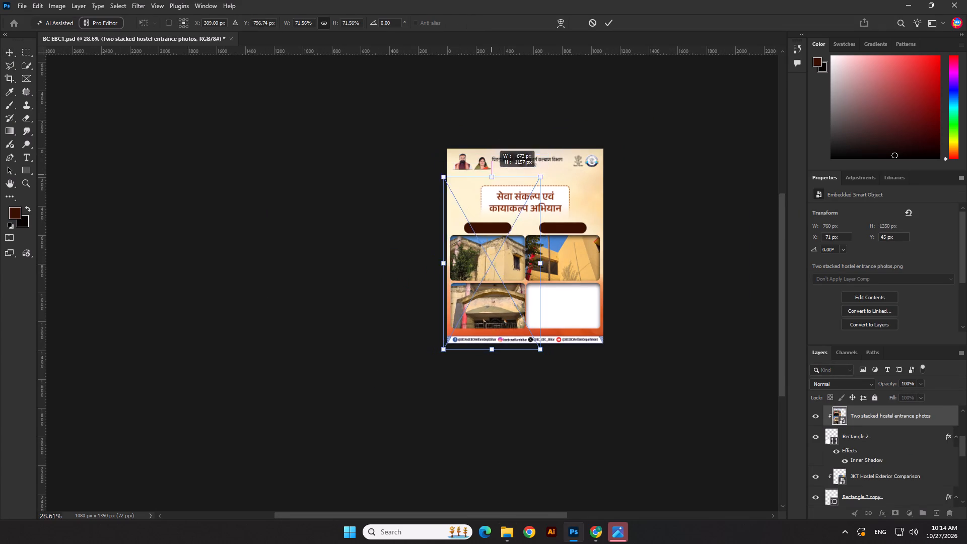
pyautogui.moveTo(492, 175); pyautogui.dragTo(492, 194)
pyautogui.scroll(4, 490, 236)
pyautogui.moveTo(559, 301); pyautogui.dragTo(546, 301)
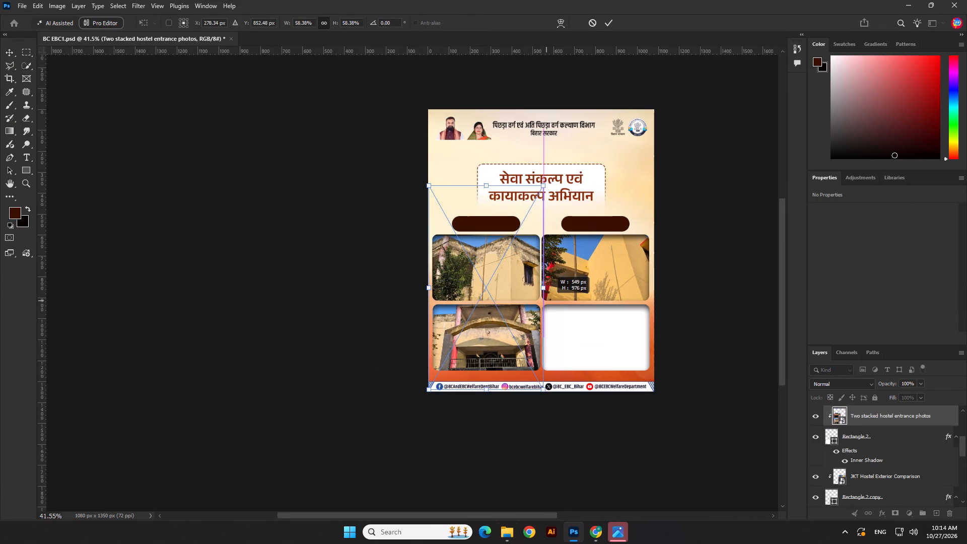
pyautogui.moveTo(546, 301); pyautogui.dragTo(540, 301)
# Nudge the entrance photo down and right within the lower-left frame to about X 278 px, Y 872 px.
pyautogui.press('Down')
pyautogui.press('Down')
pyautogui.press('Down')
pyautogui.press('Down')
pyautogui.press('Down')
pyautogui.press('Down')
pyautogui.press('Down')
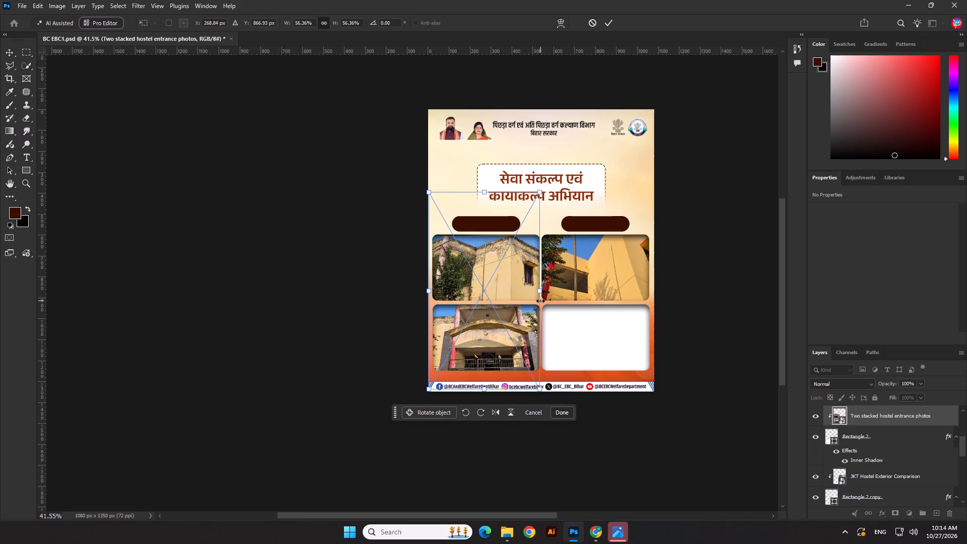
pyautogui.press('Down')
pyautogui.press('Right')
pyautogui.press('Right')
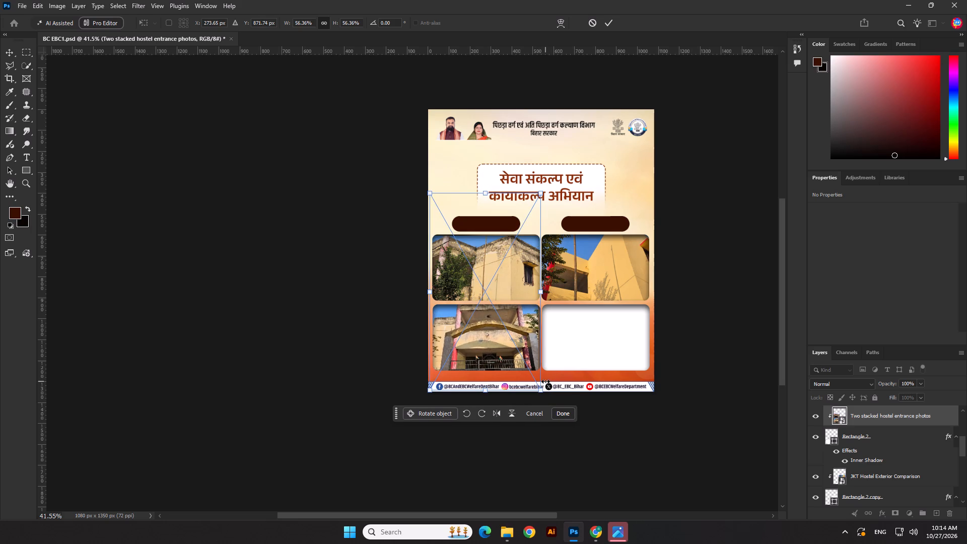
pyautogui.press('Right')
pyautogui.press('Right')
# Enlarge the lower-left entrance photo to 57.70% and nudge it down so the weathered entrance fills the frame.
pyautogui.scroll(3, 499, 399)
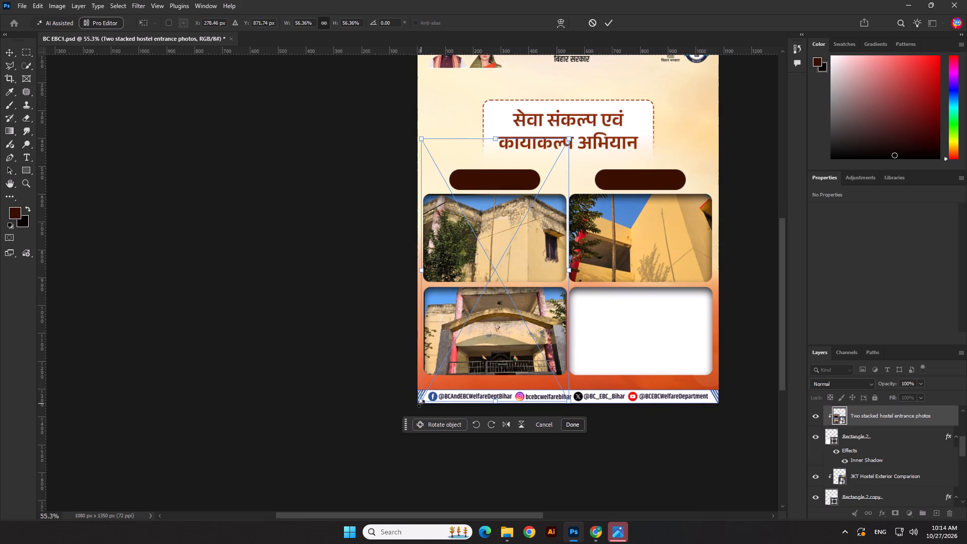
pyautogui.click(421, 403)
pyautogui.press('Down')
pyautogui.press('Down')
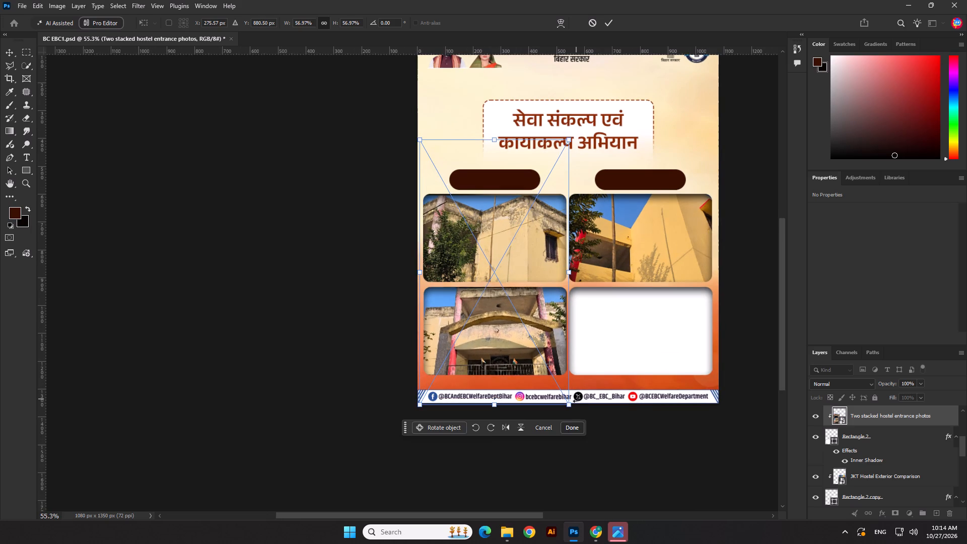
pyautogui.press('Down')
pyautogui.press('Down')
pyautogui.press('Down')
pyautogui.press('Down')
pyautogui.click(573, 409)
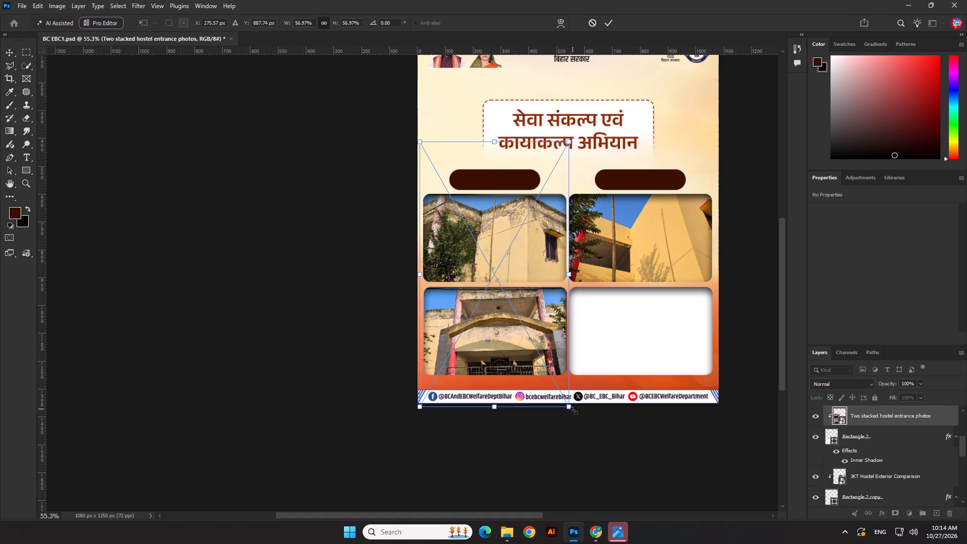
pyautogui.press('Down')
pyautogui.press('Down')
pyautogui.press('Down')
pyautogui.press('Down')
pyautogui.press('Down')
pyautogui.press('Down')
pyautogui.press('Down')
pyautogui.press('Down')
pyautogui.press('Down')
pyautogui.press('Down')
pyautogui.press('Down')
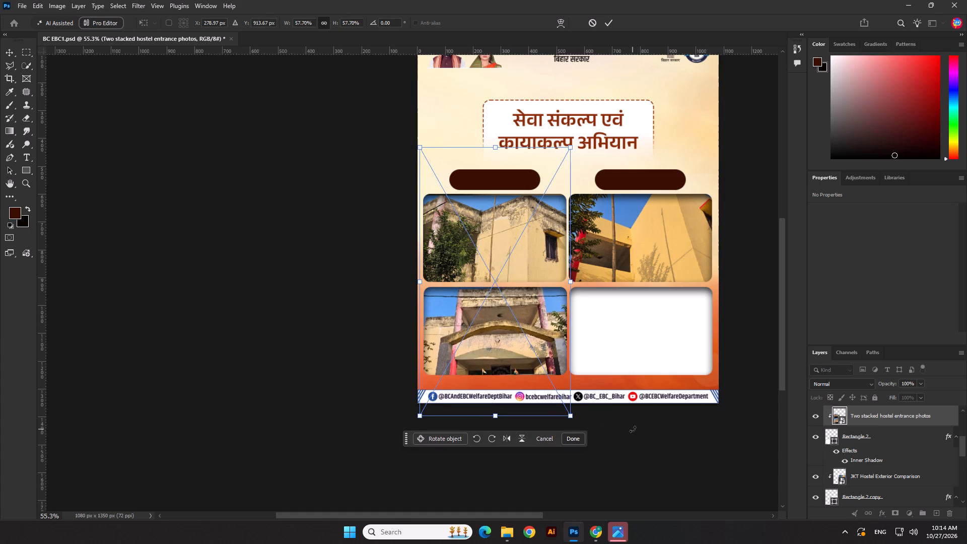
pyautogui.press('Down')
pyautogui.press('Down')
pyautogui.press('Return')
pyautogui.click(644, 457)
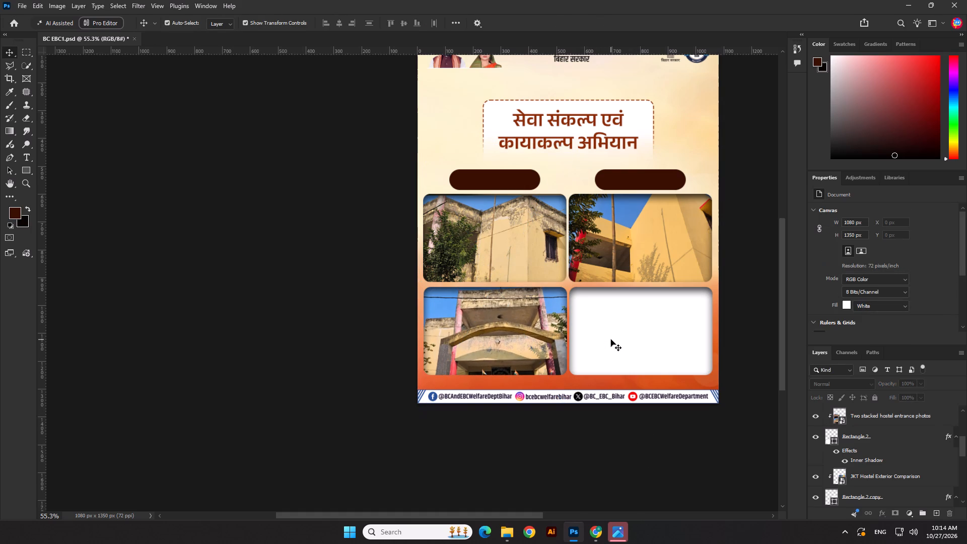
# Copy the lower-left entrance photo, paste it above the lower-right frame's layer, and clip the copy to that frame.
pyautogui.click(513, 330)
pyautogui.hotkey('ctrl', 'c')
pyautogui.click(630, 333)
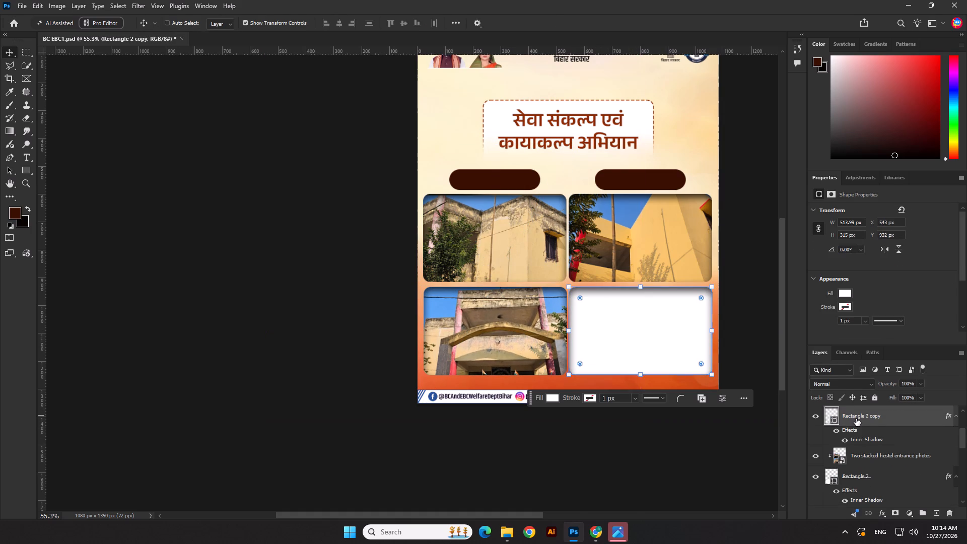
pyautogui.hotkey('ctrl', 'v')
pyautogui.keyDown('alt'); pyautogui.click(854, 425); pyautogui.keyUp('alt')
# Move the pasted entrance photo so its upper view with the clean facade lies over the lower-right frame.
pyautogui.scroll(-5, 496, 335)
pyautogui.moveTo(564, 325); pyautogui.dragTo(689, 457)
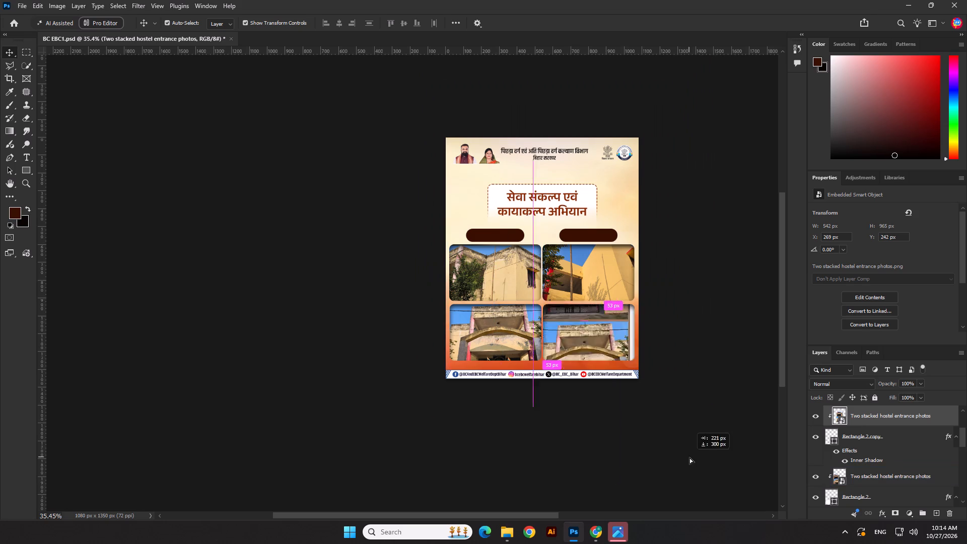
pyautogui.moveTo(689, 457); pyautogui.dragTo(606, 437)
pyautogui.scroll(3, 595, 365)
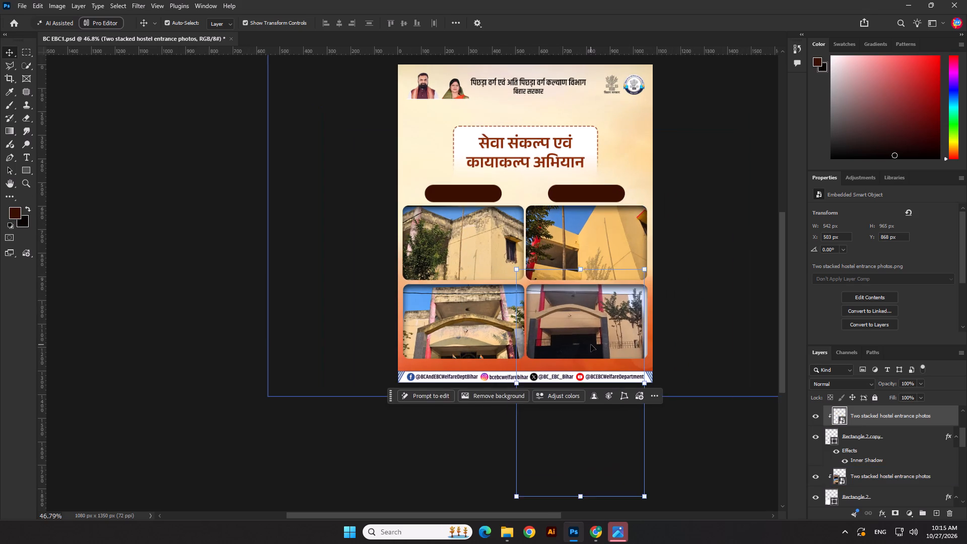
pyautogui.moveTo(591, 345); pyautogui.dragTo(599, 351)
# Nudge the lower-right entrance photo horizontally to X 527 px so it fills the frame's width, and deselect it.
pyautogui.press('Right')
pyautogui.press('Right')
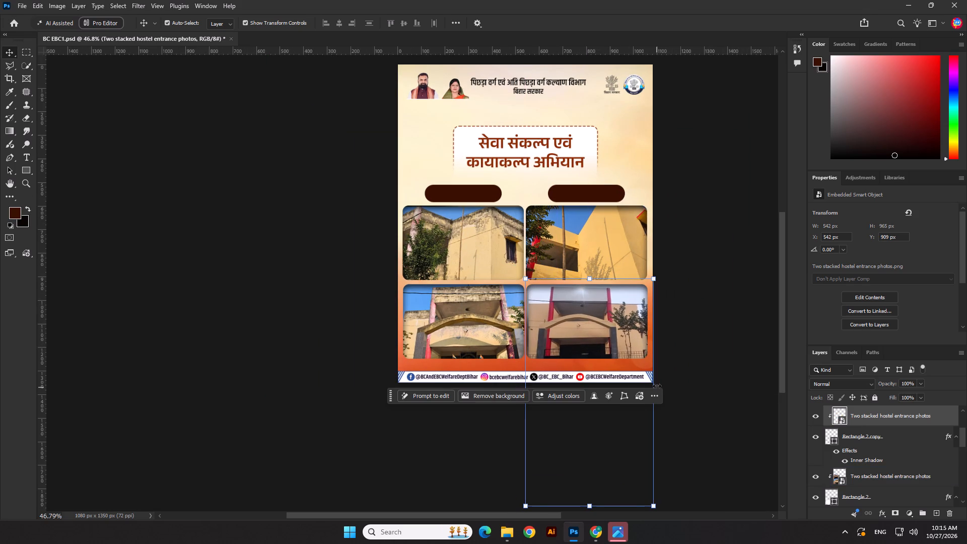
pyautogui.press('Left')
pyautogui.press('Left')
pyautogui.press('Left')
pyautogui.press('Left')
pyautogui.press('Left')
pyautogui.click(650, 503)
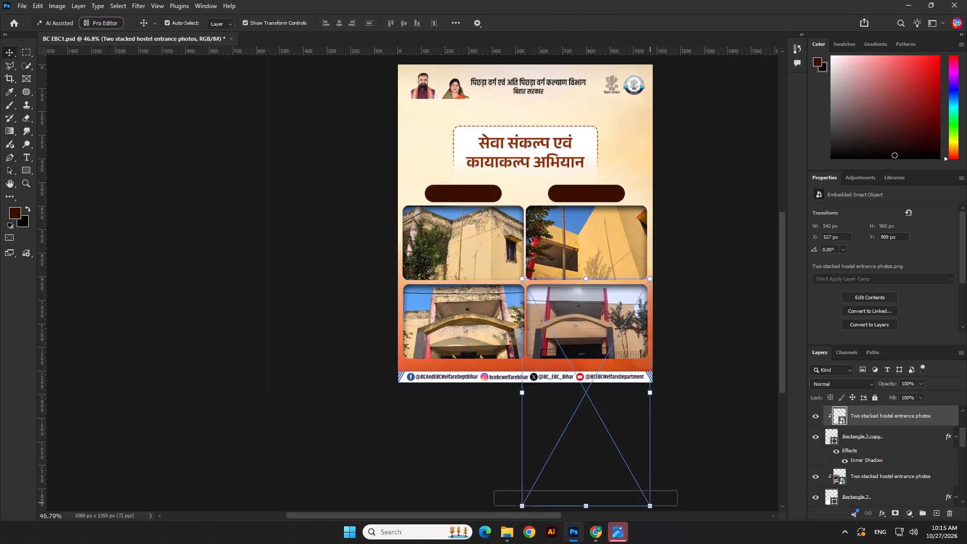
pyautogui.click(673, 470)
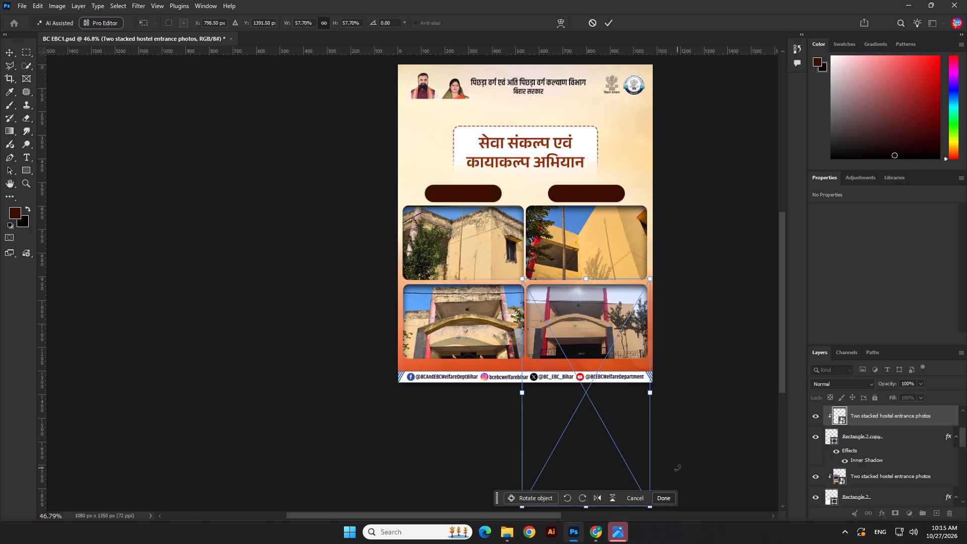
pyautogui.press('Return')
pyautogui.click(705, 336)
pyautogui.scroll(-3, 221, 315)
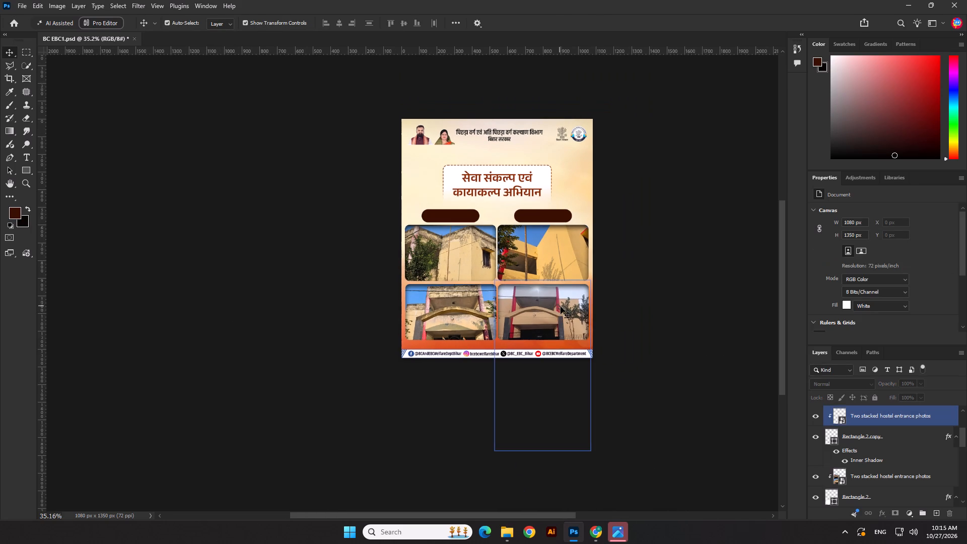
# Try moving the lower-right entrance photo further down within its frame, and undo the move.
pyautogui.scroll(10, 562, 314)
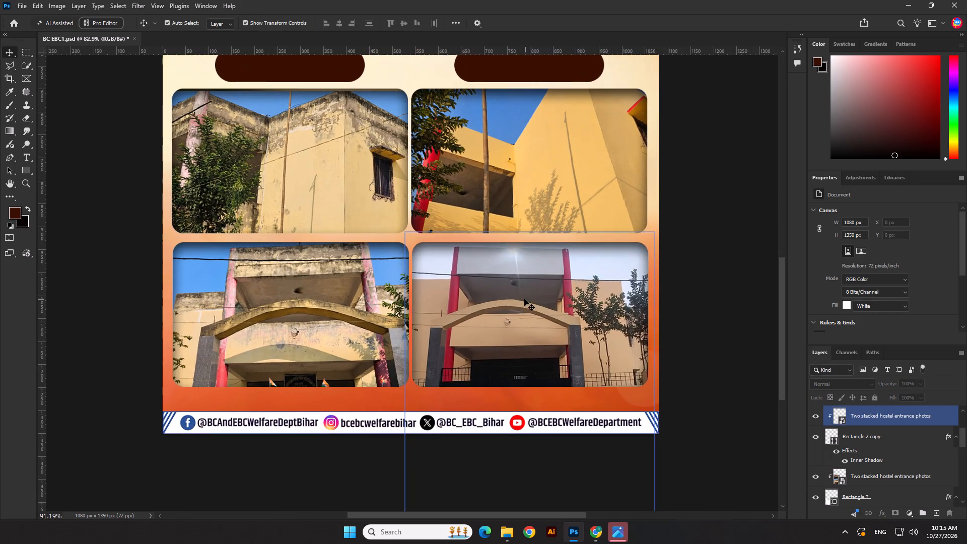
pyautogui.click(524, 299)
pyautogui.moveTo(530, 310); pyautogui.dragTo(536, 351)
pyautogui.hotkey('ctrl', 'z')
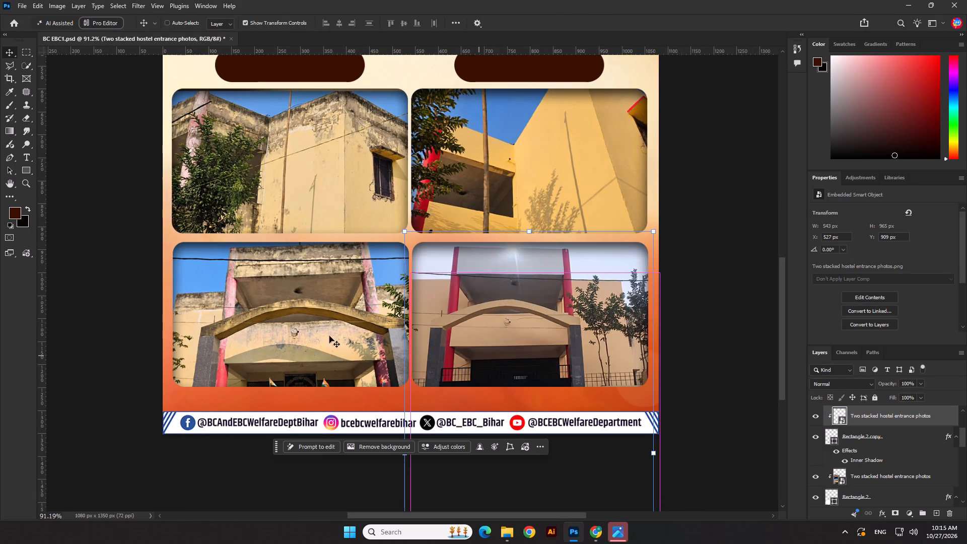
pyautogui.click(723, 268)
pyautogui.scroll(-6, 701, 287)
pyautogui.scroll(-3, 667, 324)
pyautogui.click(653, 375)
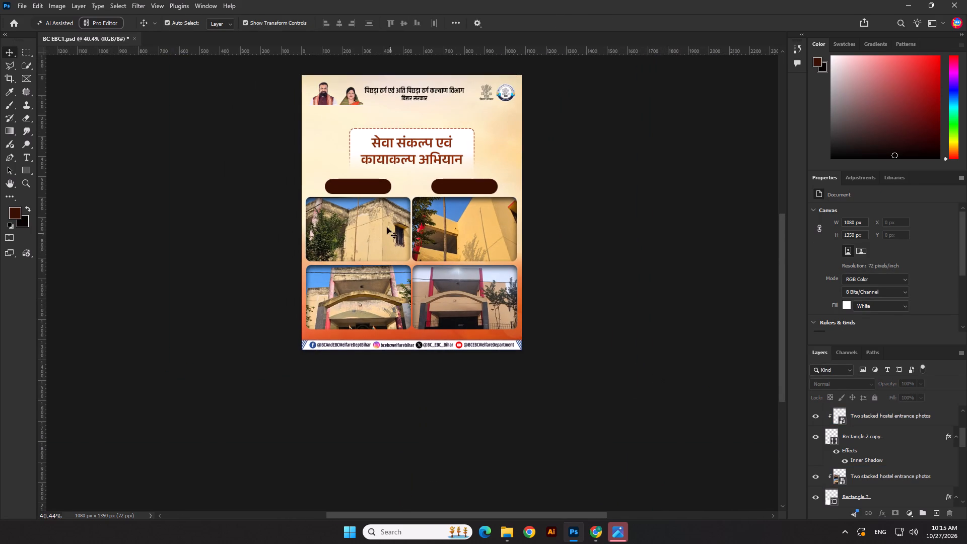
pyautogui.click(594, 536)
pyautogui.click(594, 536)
# Add a text label reading पहले just above the dark pill over the left-hand photos, switching to Hindi input.
pyautogui.scroll(2, 421, 362)
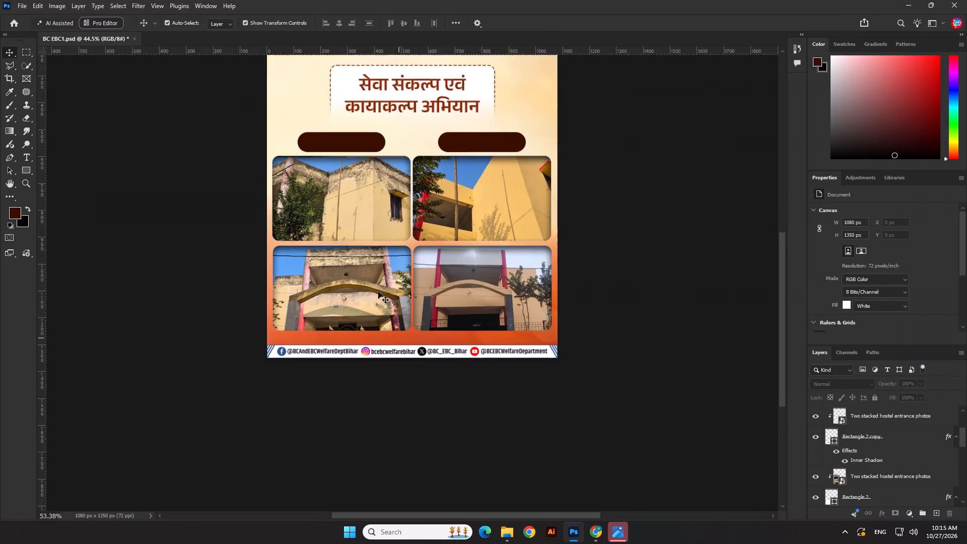
pyautogui.scroll(4, 378, 292)
pyautogui.moveTo(782, 284); pyautogui.dragTo(785, 226)
pyautogui.scroll(3, 350, 229)
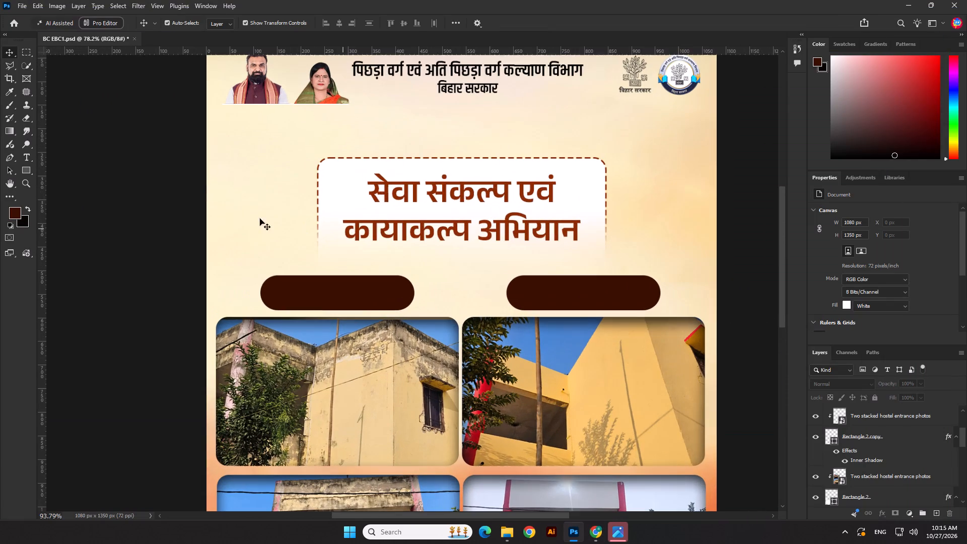
pyautogui.click(22, 159)
pyautogui.click(301, 271)
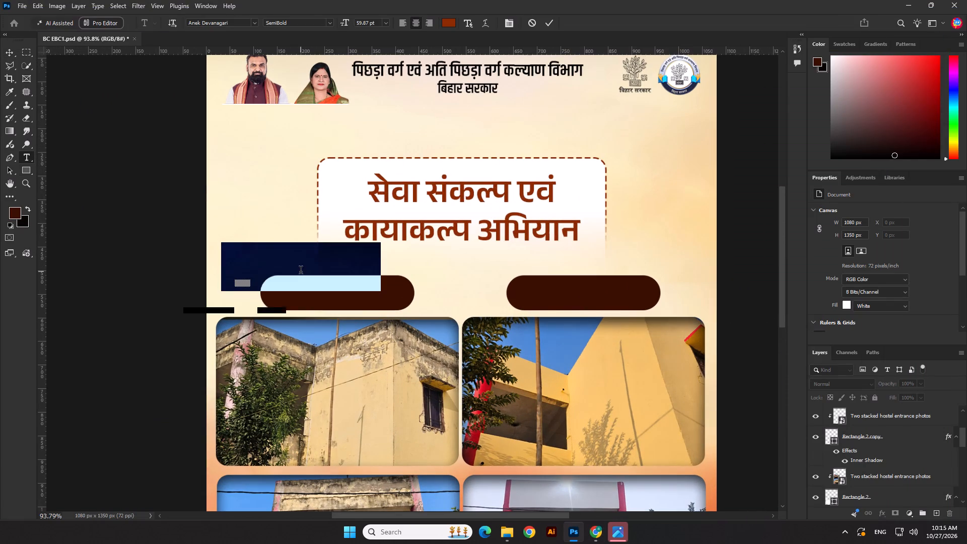
pyautogui.press('super+space')
pyautogui.press('super+space')
pyautogui.write('pahle')
pyautogui.press('BackSpace')
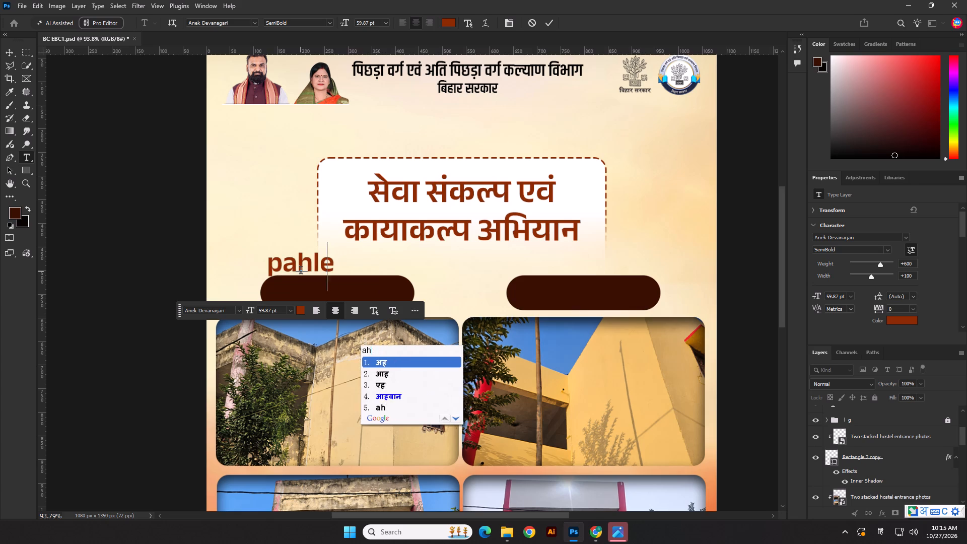
pyautogui.press('BackSpace')
pyautogui.press('BackSpace')
pyautogui.press('BackSpace')
pyautogui.write('pahle')
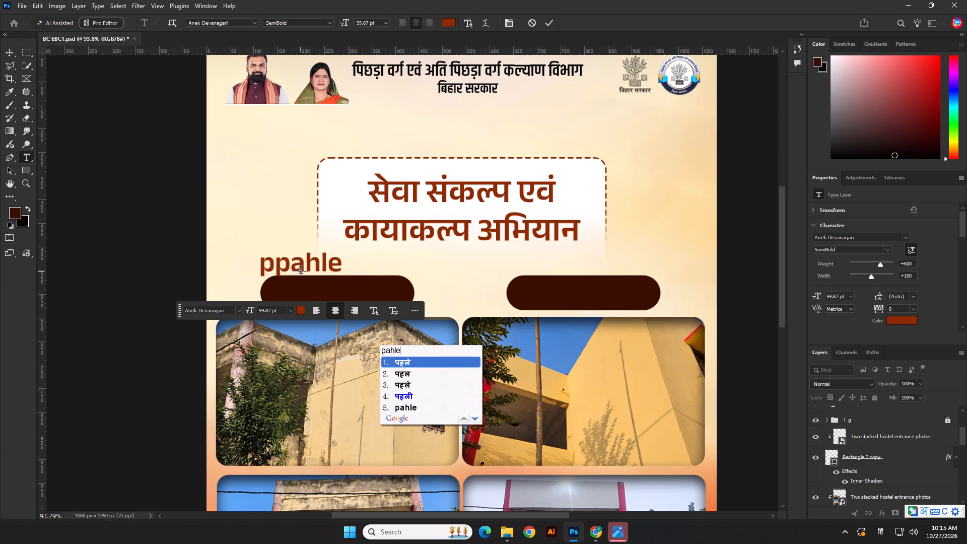
pyautogui.press('Return')
pyautogui.click(284, 265)
pyautogui.press('BackSpace')
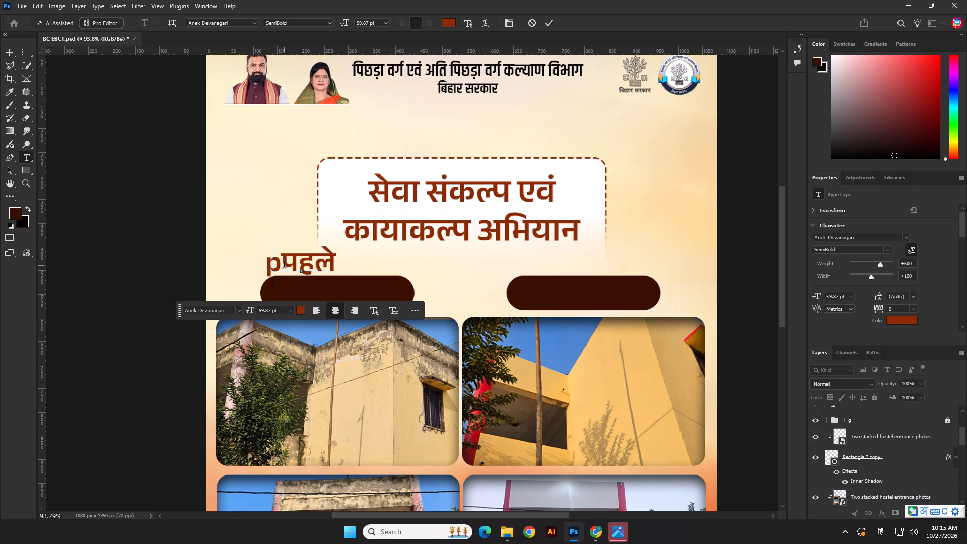
# Move the पहले label onto the left dark pill and colour its text white (ffffff).
pyautogui.click(9, 53)
pyautogui.moveTo(305, 254); pyautogui.dragTo(338, 286)
pyautogui.click(898, 321)
pyautogui.moveTo(658, 301); pyautogui.dragTo(503, 225)
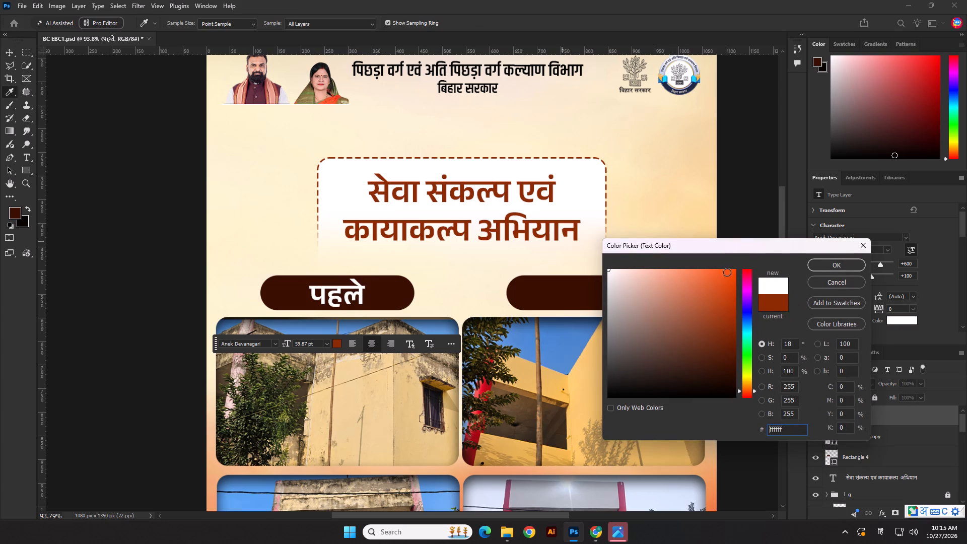
pyautogui.click(827, 270)
# Duplicate the पहले label onto the right dark pill and change the copy's text to अब.
pyautogui.keyDown('alt'); pyautogui.keyDown('shift'); pyautogui.moveTo(333, 290); pyautogui.dragTo(594, 280); pyautogui.keyUp('shift'); pyautogui.keyUp('alt')
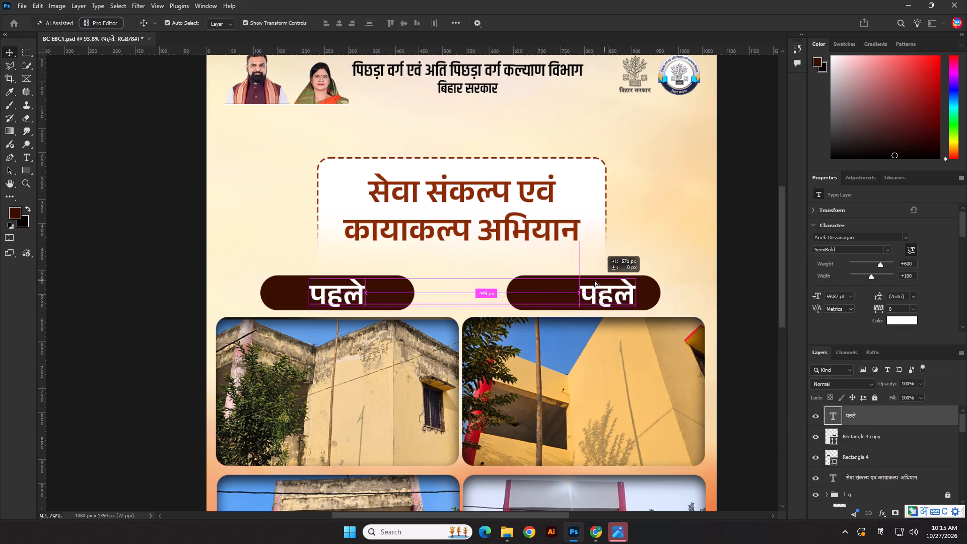
pyautogui.keyDown('alt'); pyautogui.keyDown('shift'); pyautogui.moveTo(594, 280); pyautogui.dragTo(580, 281); pyautogui.keyUp('shift'); pyautogui.keyUp('alt')
pyautogui.doubleClick(581, 289)
pyautogui.write('ab')
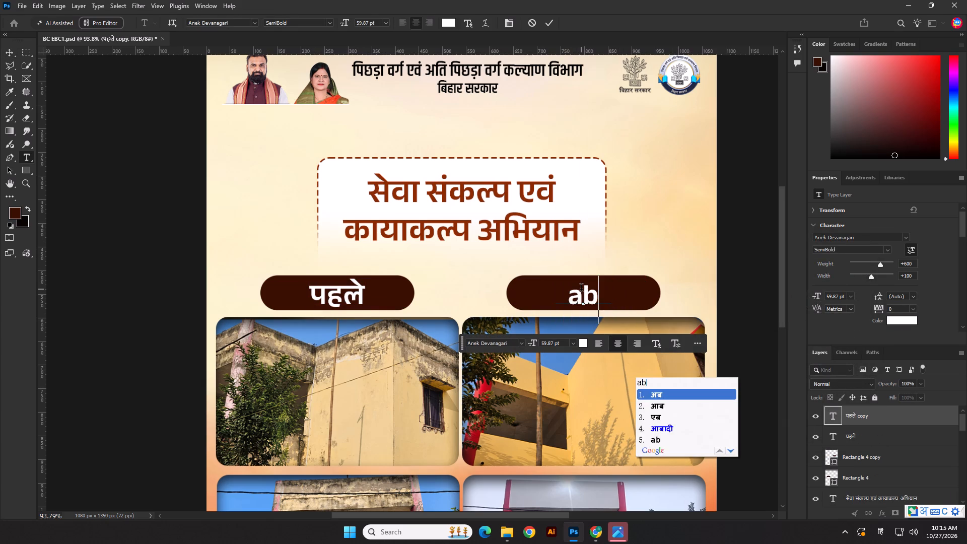
pyautogui.press('Return')
pyautogui.click(549, 20)
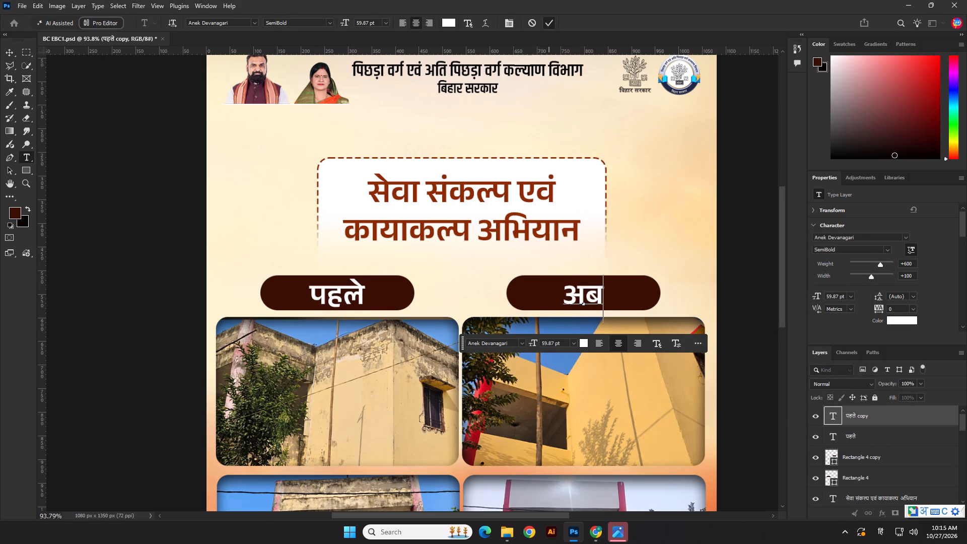
# Centre the अब and पहले labels horizontally and vertically, each on its own dark pill.
pyautogui.keyDown('shift'); pyautogui.click(627, 292); pyautogui.keyUp('shift')
pyautogui.click(342, 26)
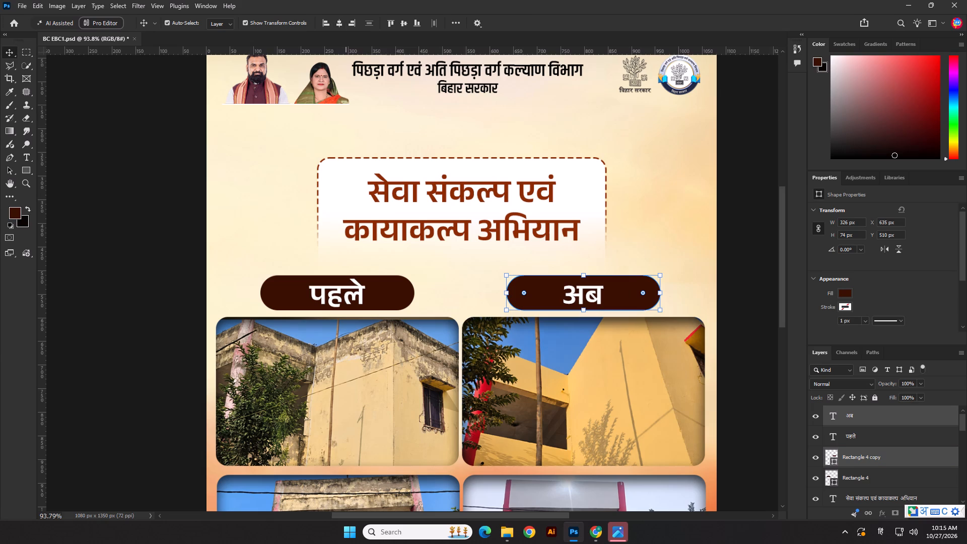
pyautogui.click(401, 25)
pyautogui.click(351, 295)
pyautogui.keyDown('shift'); pyautogui.click(401, 296); pyautogui.keyUp('shift')
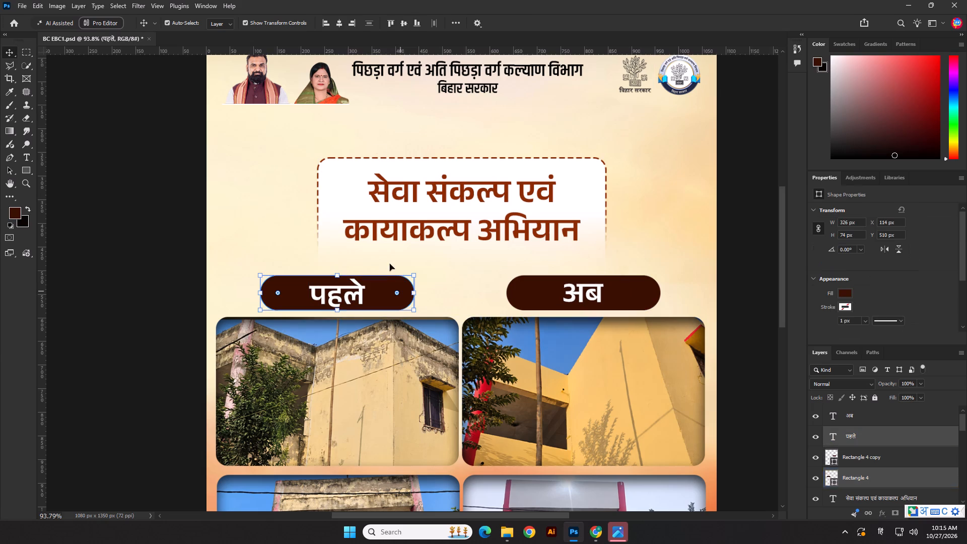
pyautogui.click(338, 28)
pyautogui.click(398, 26)
pyautogui.click(155, 241)
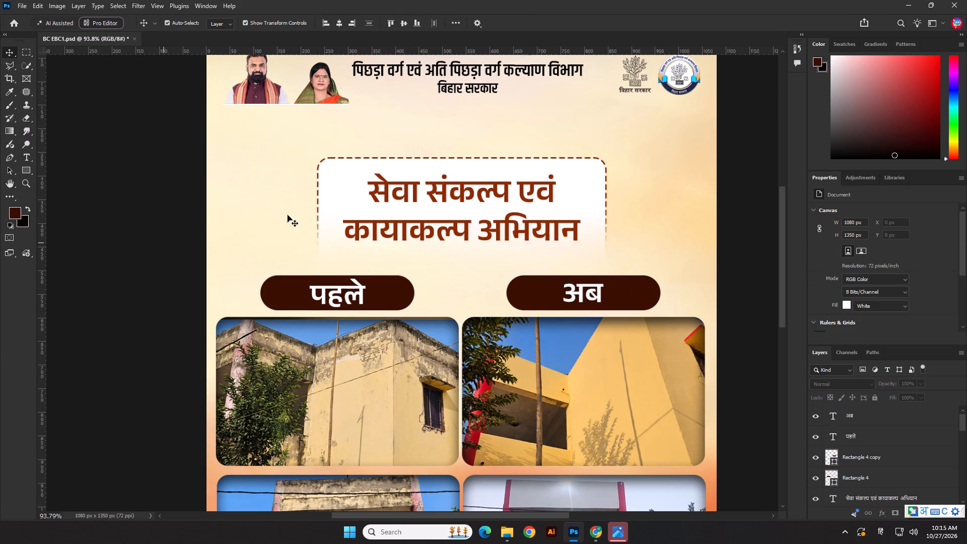
# Enlarge the background image 125 downward from its top edge to about 3022 × 2010 px.
pyautogui.scroll(-11, 383, 199)
pyautogui.click(700, 250)
pyautogui.click(526, 195)
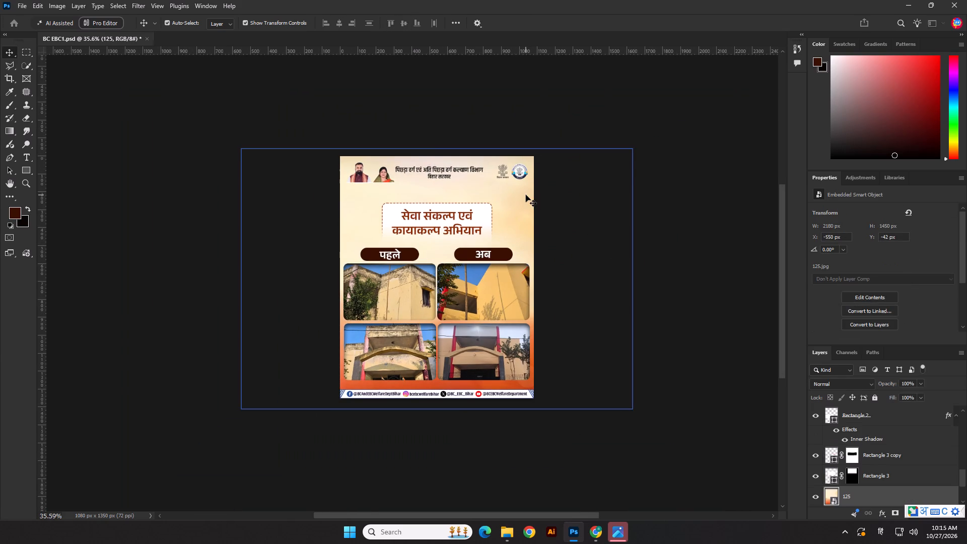
pyautogui.scroll(-5, 524, 241)
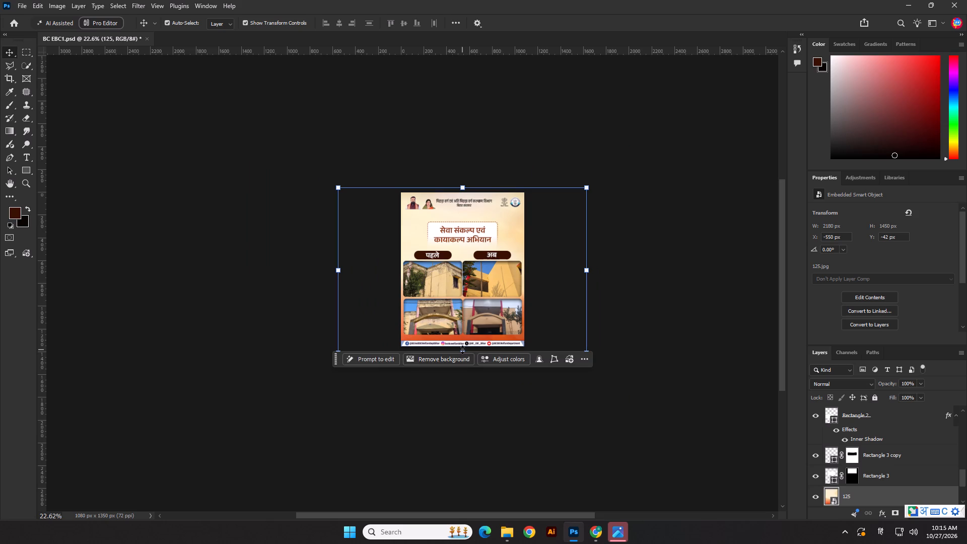
pyautogui.moveTo(462, 350); pyautogui.dragTo(456, 396)
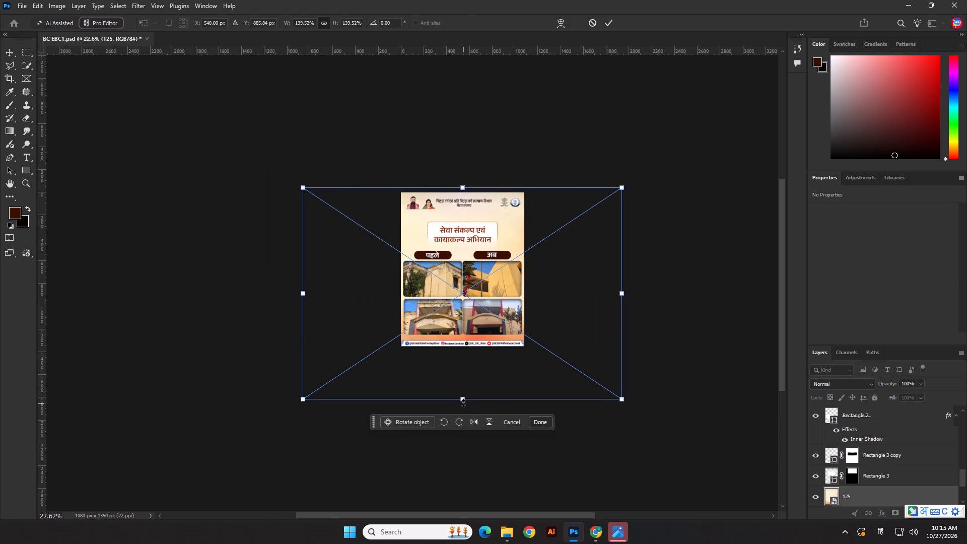
pyautogui.moveTo(463, 403); pyautogui.dragTo(464, 421)
pyautogui.press('Return')
pyautogui.click(681, 183)
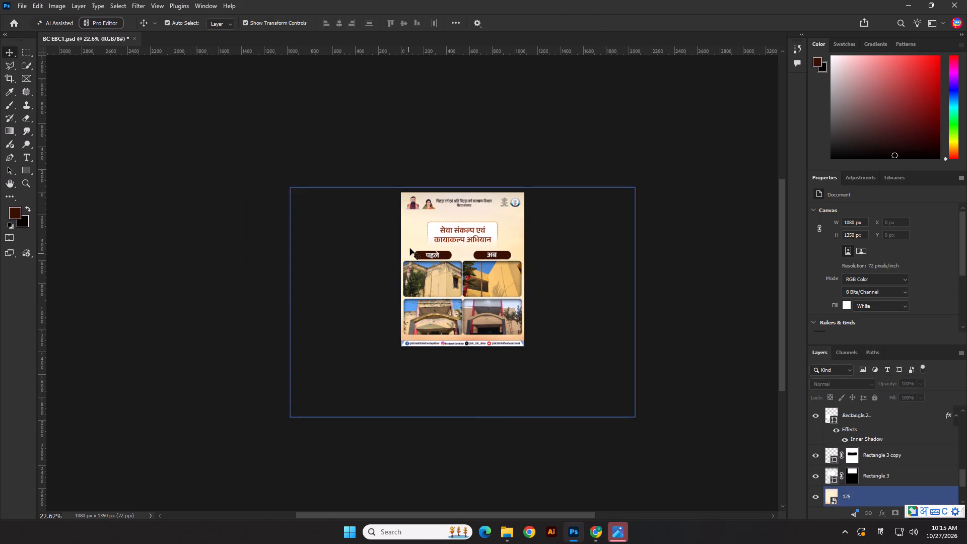
# Set the सेवा संकल्प एवं कायाकल्प अभियान heading to Bold and nudge it up slightly.
pyautogui.scroll(11, 410, 247)
pyautogui.scroll(2, 547, 219)
pyautogui.click(517, 218)
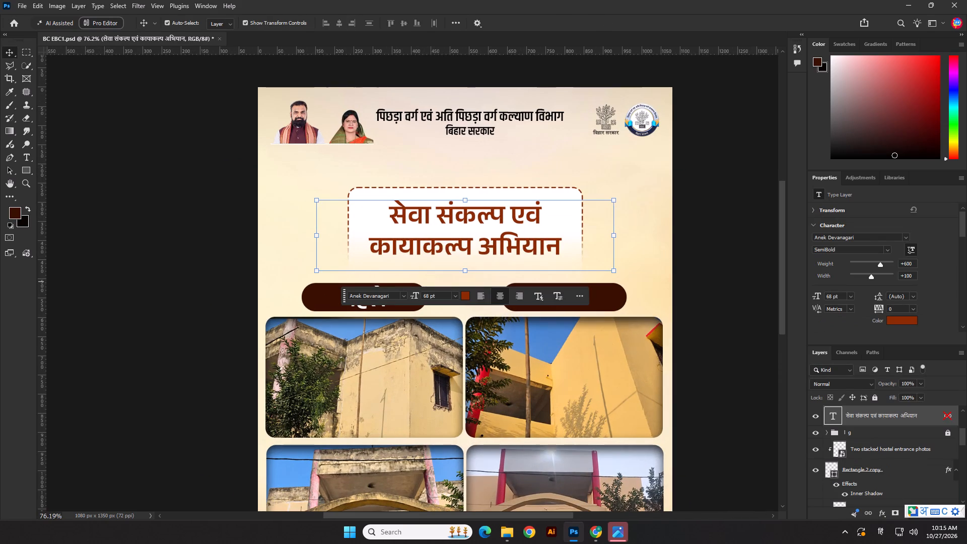
pyautogui.click(886, 250)
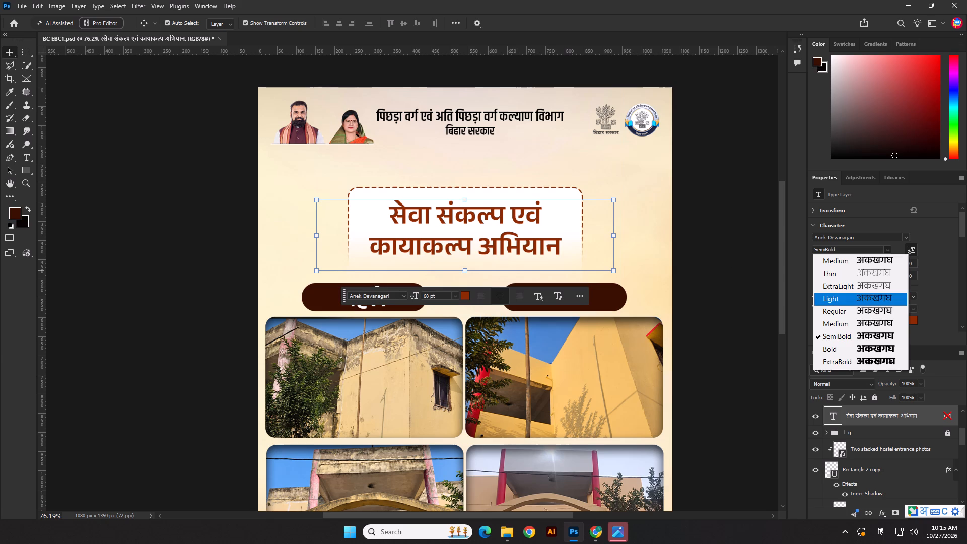
pyautogui.click(848, 350)
pyautogui.hotkey('shift', 'Up')
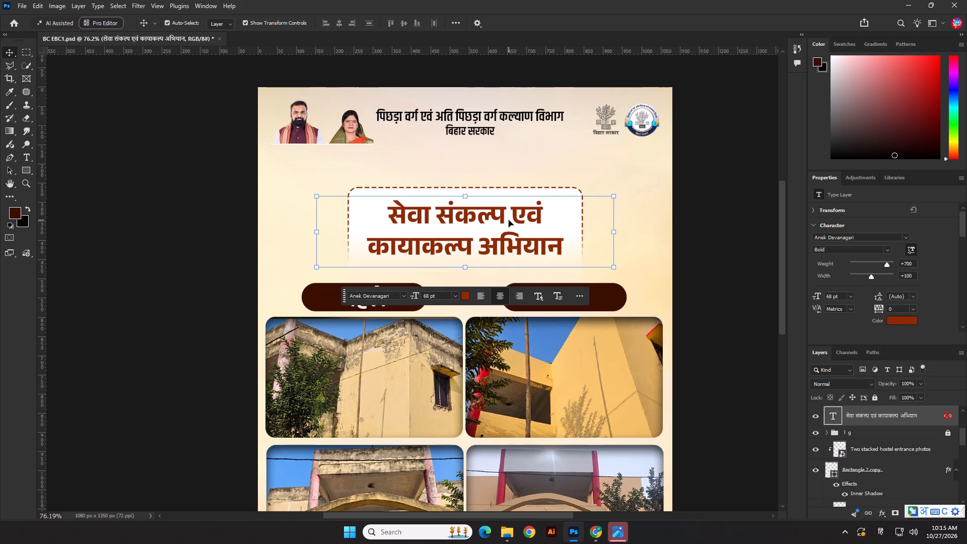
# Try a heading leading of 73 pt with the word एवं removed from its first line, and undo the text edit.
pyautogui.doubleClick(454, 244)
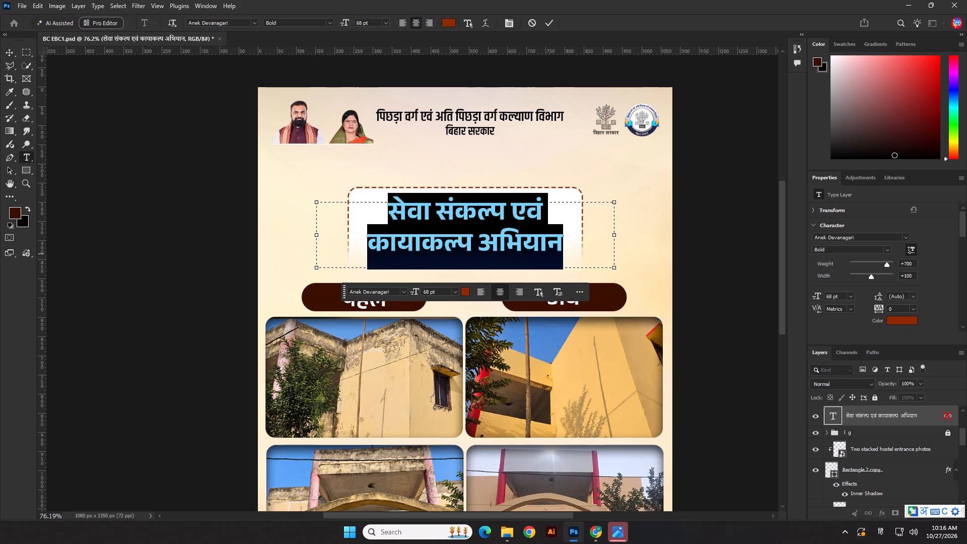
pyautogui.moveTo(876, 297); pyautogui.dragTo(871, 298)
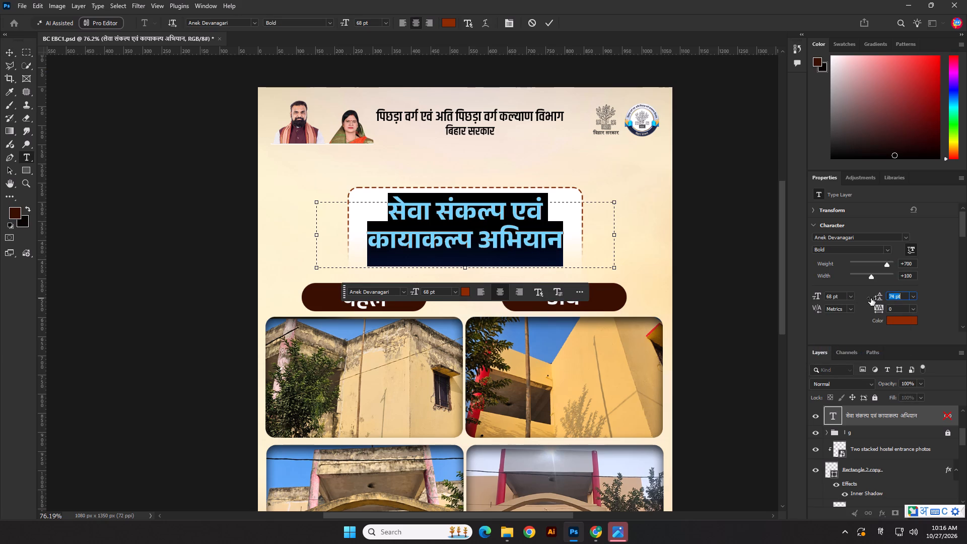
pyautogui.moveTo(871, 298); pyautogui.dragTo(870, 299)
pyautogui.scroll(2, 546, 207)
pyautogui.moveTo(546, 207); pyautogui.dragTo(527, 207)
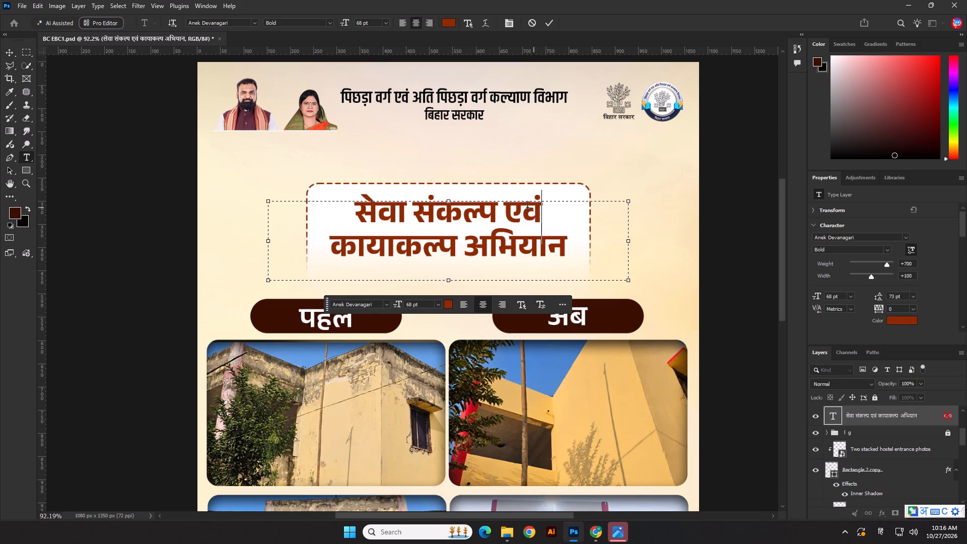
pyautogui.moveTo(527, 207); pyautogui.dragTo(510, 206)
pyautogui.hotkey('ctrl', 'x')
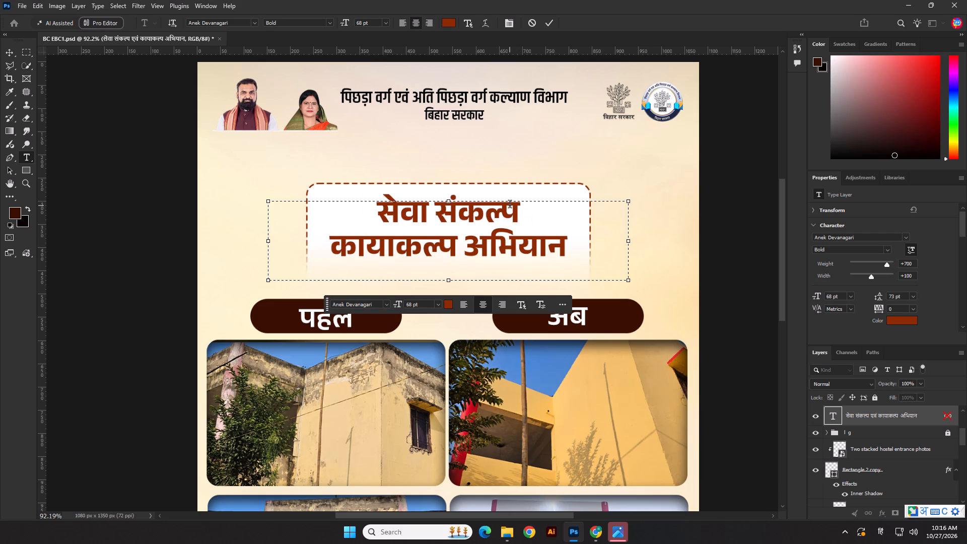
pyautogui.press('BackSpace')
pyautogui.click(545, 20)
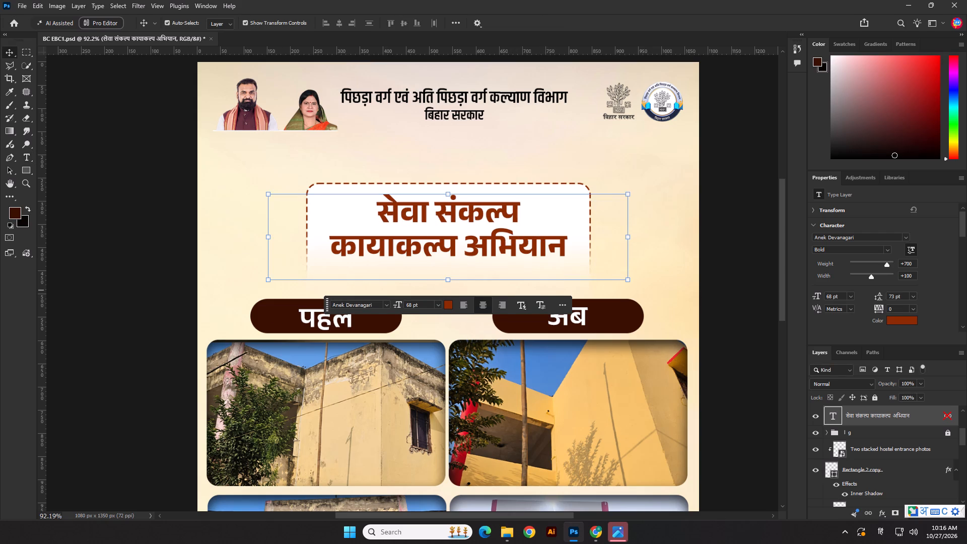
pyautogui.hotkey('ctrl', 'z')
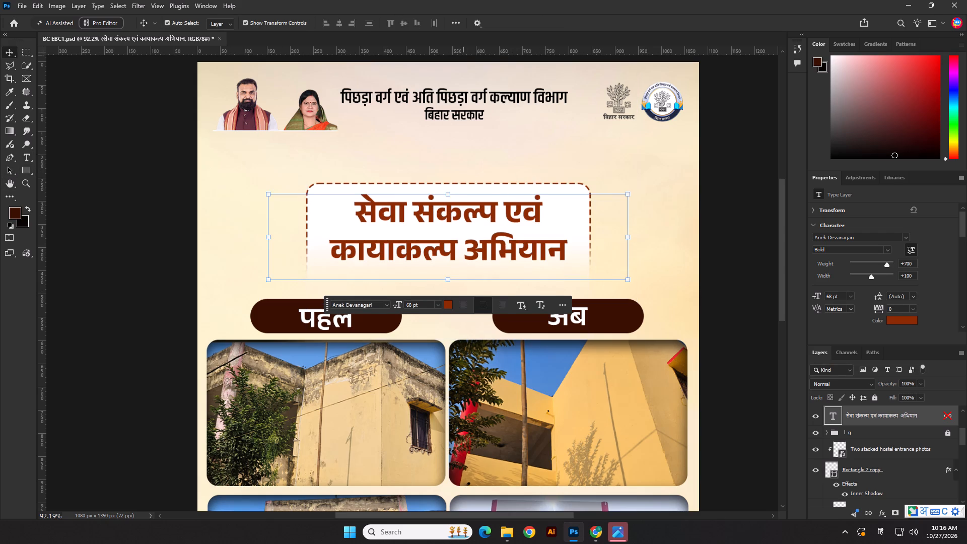
# Align the heading text's horizontal centre to the canvas and deselect it.
pyautogui.click(507, 208)
pyautogui.click(449, 24)
pyautogui.click(459, 20)
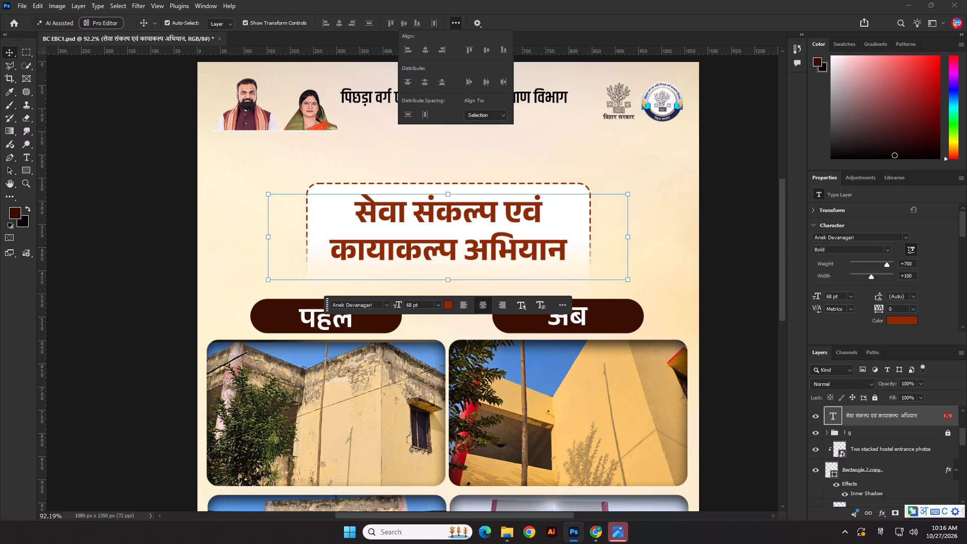
pyautogui.click(475, 113)
pyautogui.click(479, 131)
pyautogui.click(338, 21)
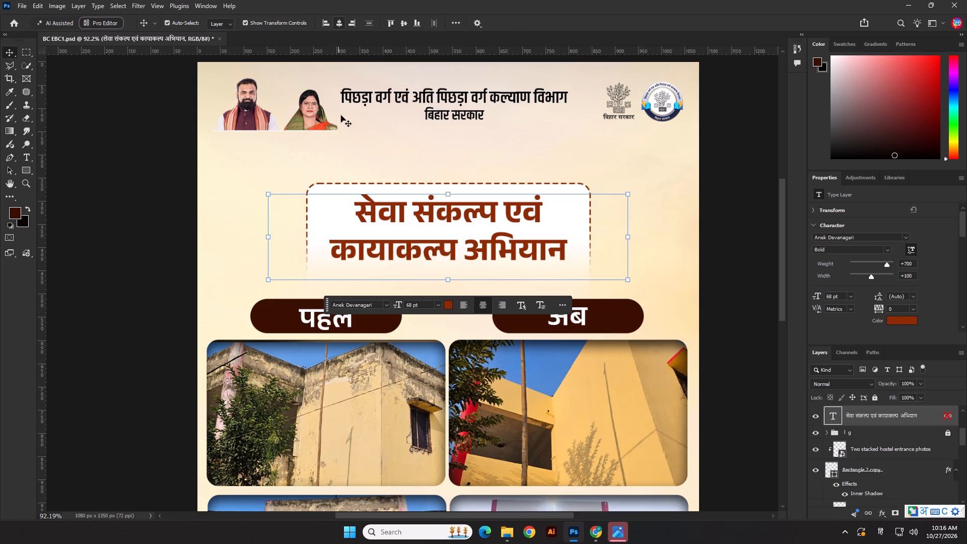
pyautogui.click(144, 282)
# Nudge the white heading box, Rectangle 3, down 2 px together with its linked layers.
pyautogui.click(575, 194)
pyautogui.press('Down')
pyautogui.press('Down')
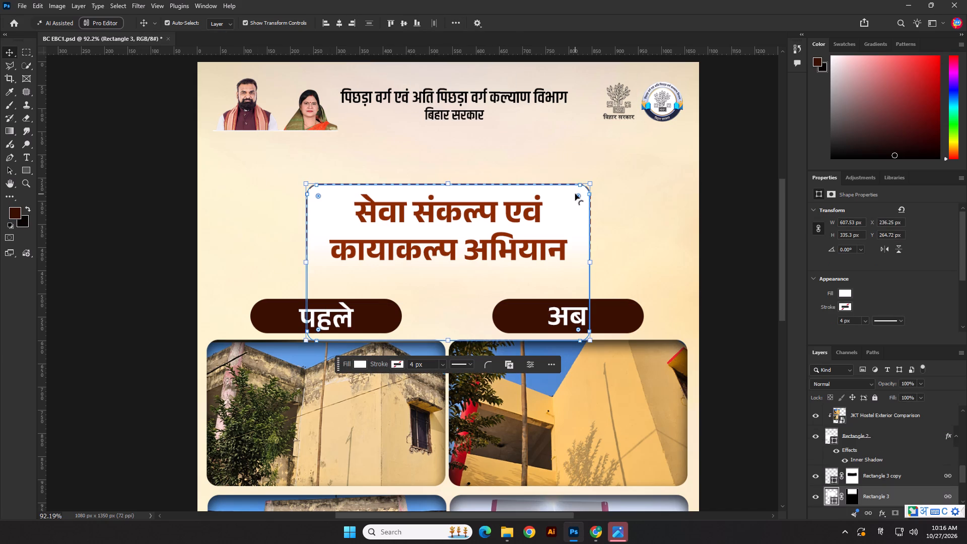
# Lock the background image layer 125.
pyautogui.scroll(-10, 191, 251)
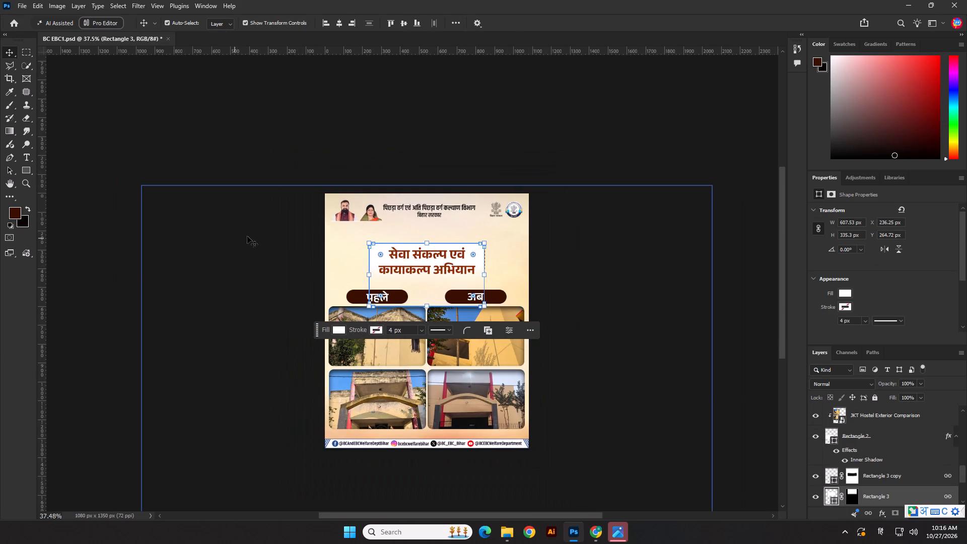
pyautogui.click(336, 245)
pyautogui.click(872, 396)
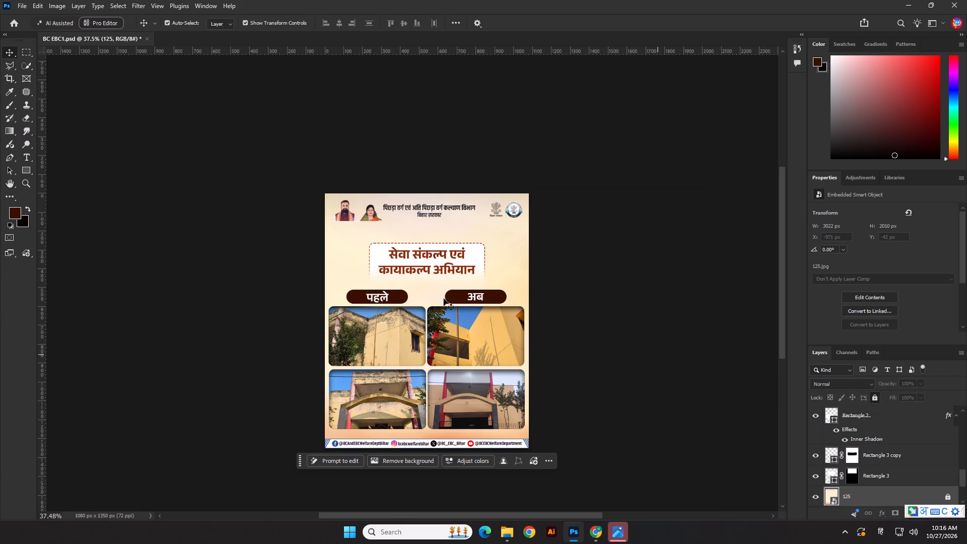
# Align the dashed heading box to the canvas's horizontal centre and move it down 20 px with its linked heading.
pyautogui.moveTo(282, 232); pyautogui.dragTo(414, 259)
pyautogui.click(228, 278)
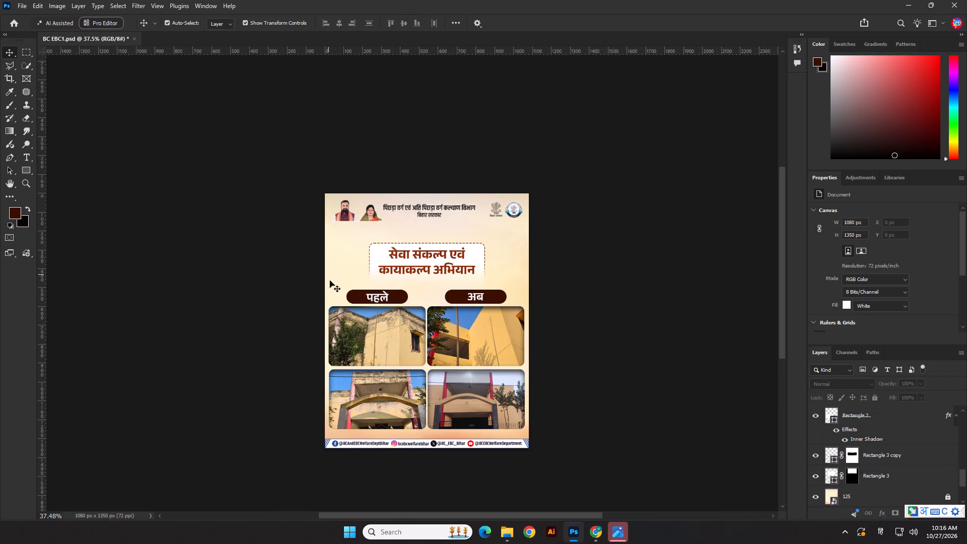
pyautogui.click(473, 249)
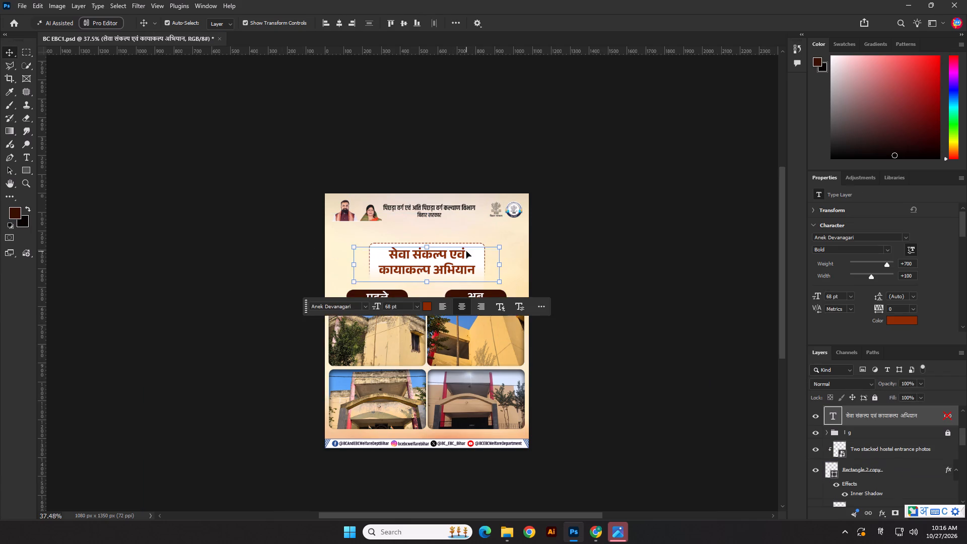
pyautogui.scroll(8, 473, 251)
pyautogui.scroll(-1, 485, 234)
pyautogui.scroll(9, 485, 234)
pyautogui.keyDown('shift'); pyautogui.click(477, 240); pyautogui.keyUp('shift')
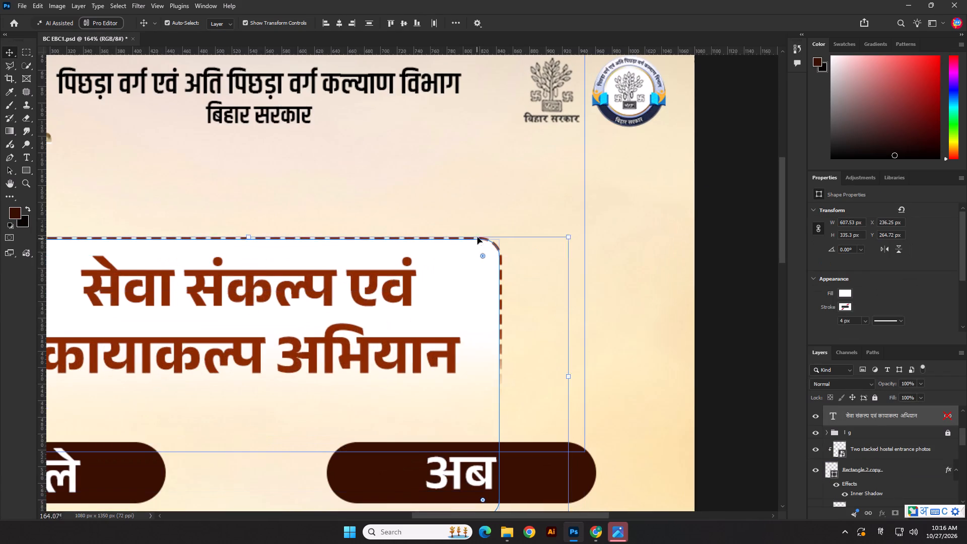
pyautogui.scroll(-11, 478, 236)
pyautogui.scroll(1, 487, 236)
pyautogui.scroll(-4, 488, 243)
pyautogui.doubleClick(340, 21)
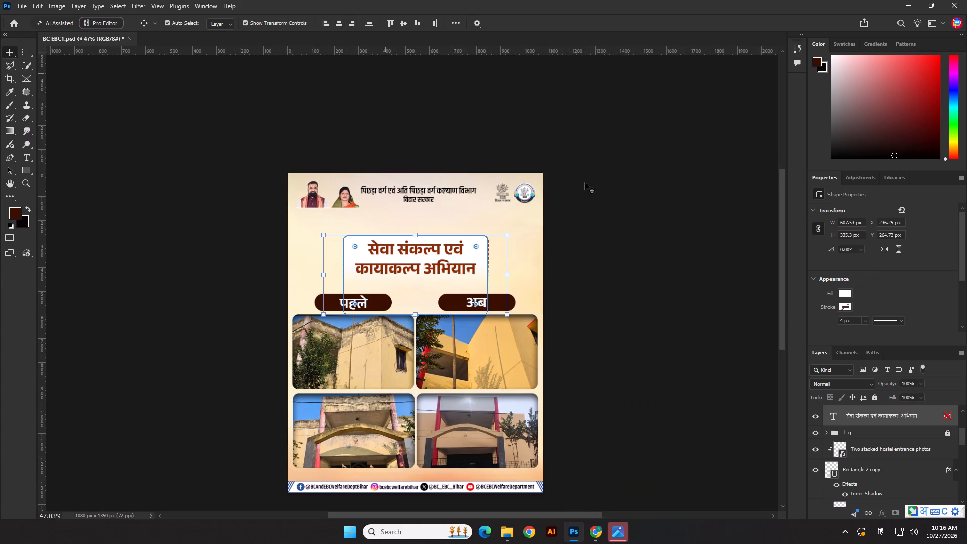
pyautogui.hotkey('shift', 'Down')
pyautogui.hotkey('shift', 'Down')
pyautogui.click(613, 280)
# Move the heading, its box, the पहले and अब labels and all the photo frames up 40 px together.
pyautogui.scroll(-5, 418, 241)
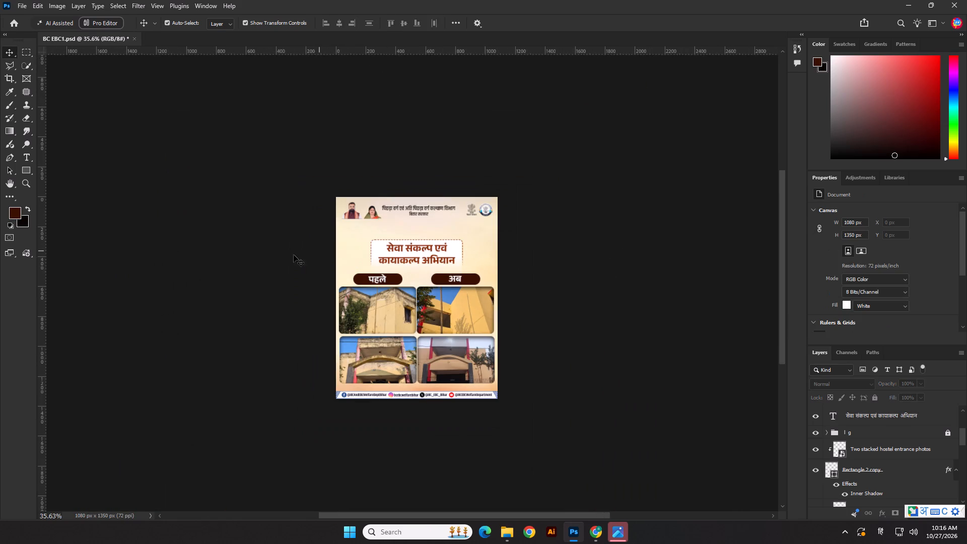
pyautogui.moveTo(279, 247); pyautogui.dragTo(528, 385)
pyautogui.hotkey('shift', 'Up')
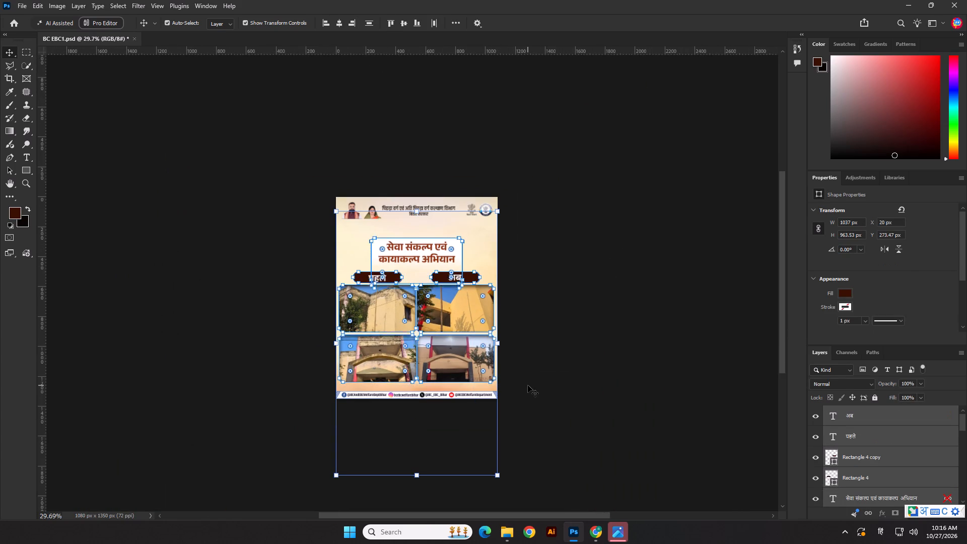
pyautogui.hotkey('shift', 'Up')
pyautogui.hotkey('shift', 'Up')
pyautogui.hotkey('shift', 'Up')
pyautogui.click(577, 369)
# Save the BC EBC1 poster document.
pyautogui.scroll(4, 563, 282)
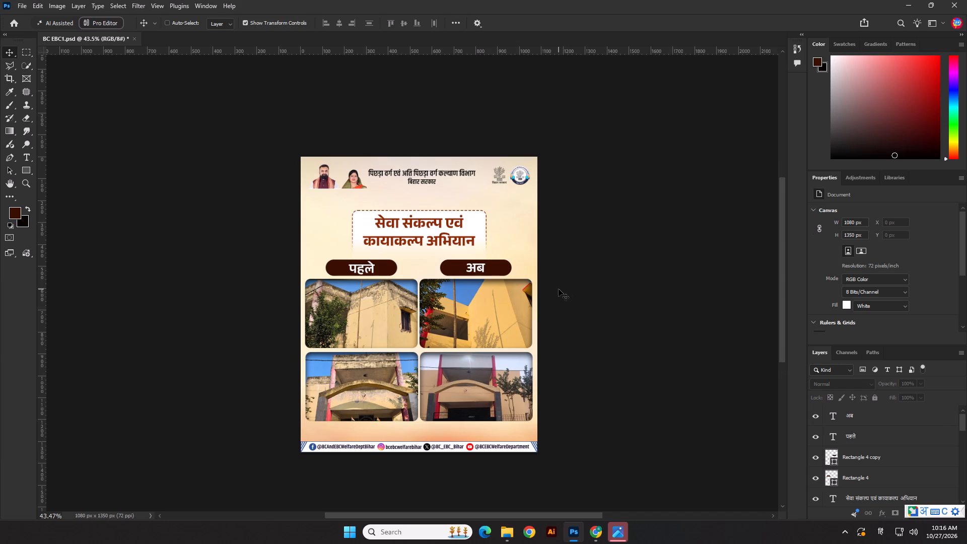
pyautogui.hotkey('ctrl', 's')
# Save a PNG copy of the poster in the 27.10.26 folder using the Large file size (Fastest saving) option.
pyautogui.click(21, 9)
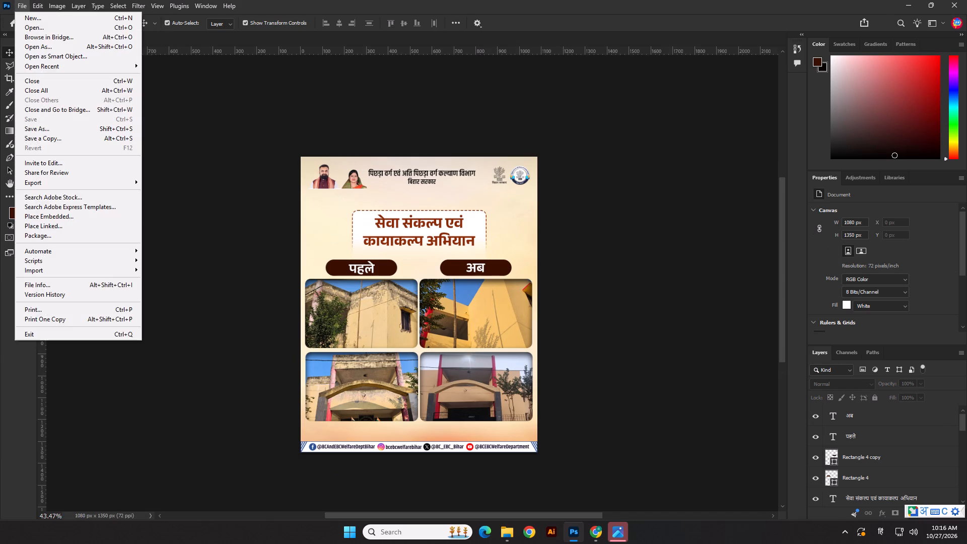
pyautogui.click(40, 141)
pyautogui.click(132, 408)
pyautogui.click(132, 416)
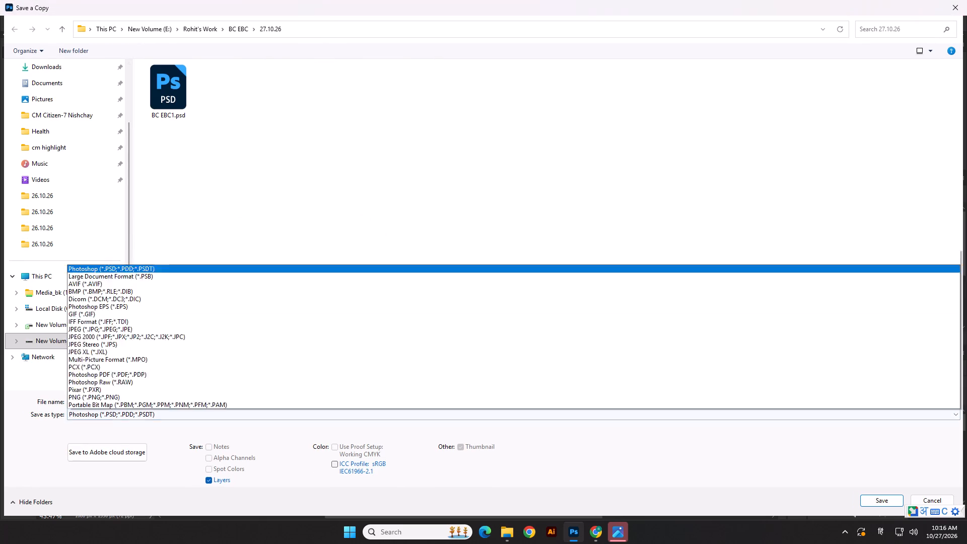
pyautogui.click(119, 353)
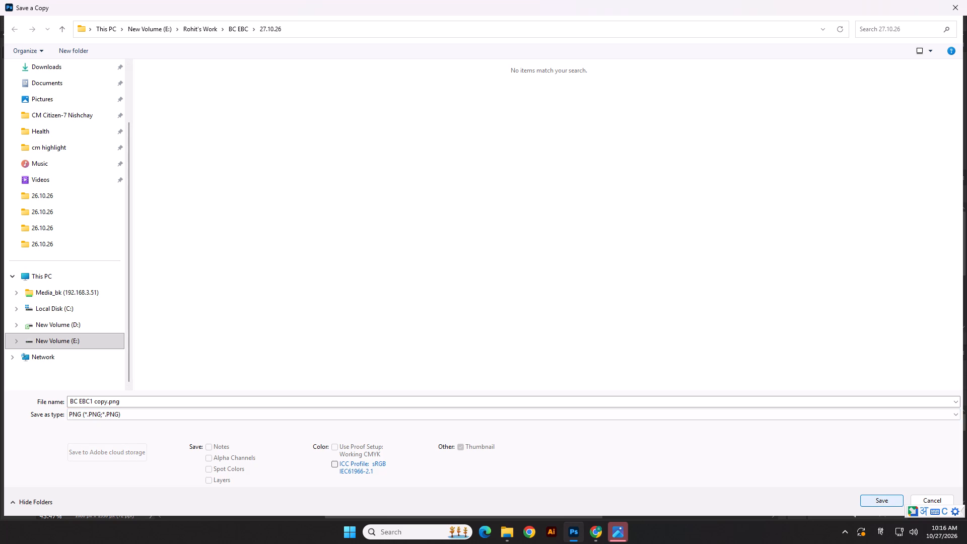
pyautogui.press('super+space')
pyautogui.click(880, 502)
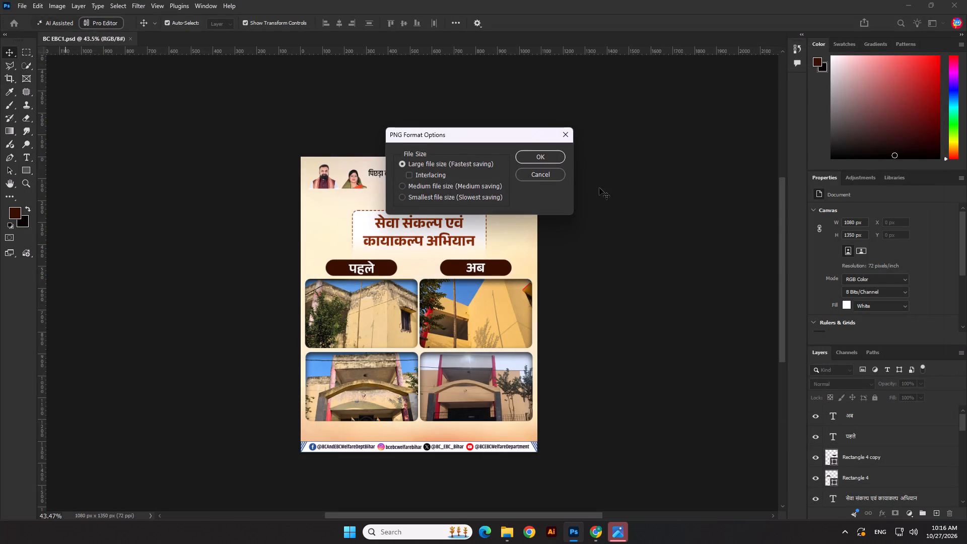
pyautogui.click(554, 152)
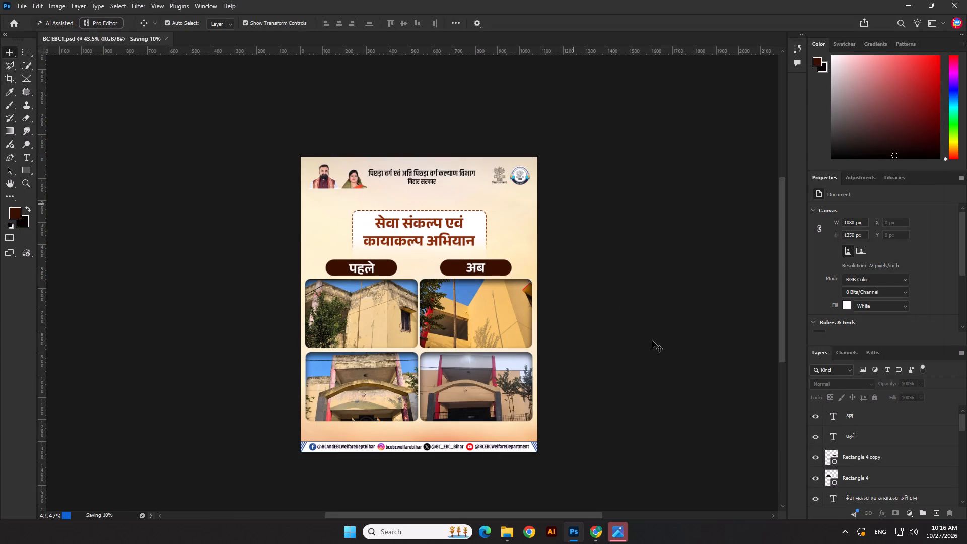
pyautogui.click(652, 341)
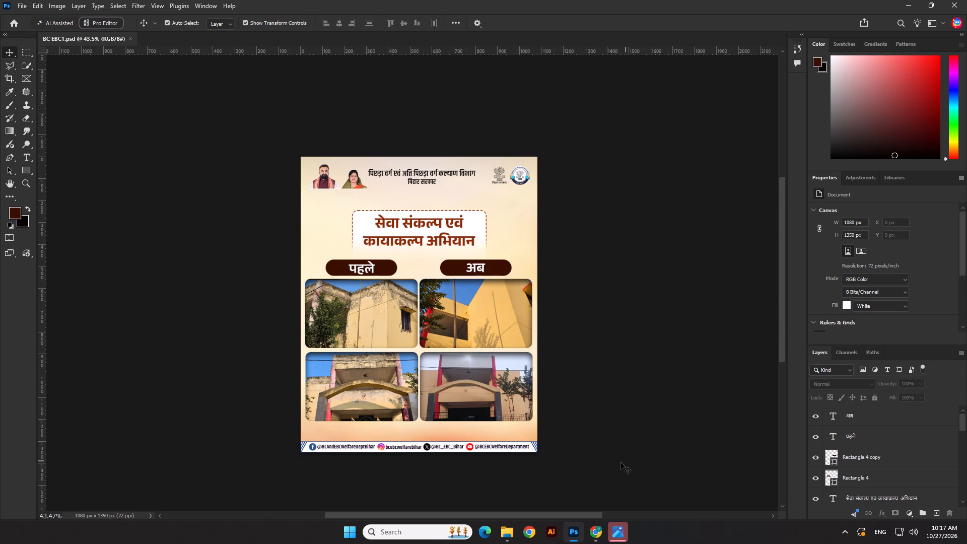
pyautogui.click(602, 440)
# Switch to the Chrome window that holds the WhatsApp and ChatGPT pages.
pyautogui.click(599, 531)
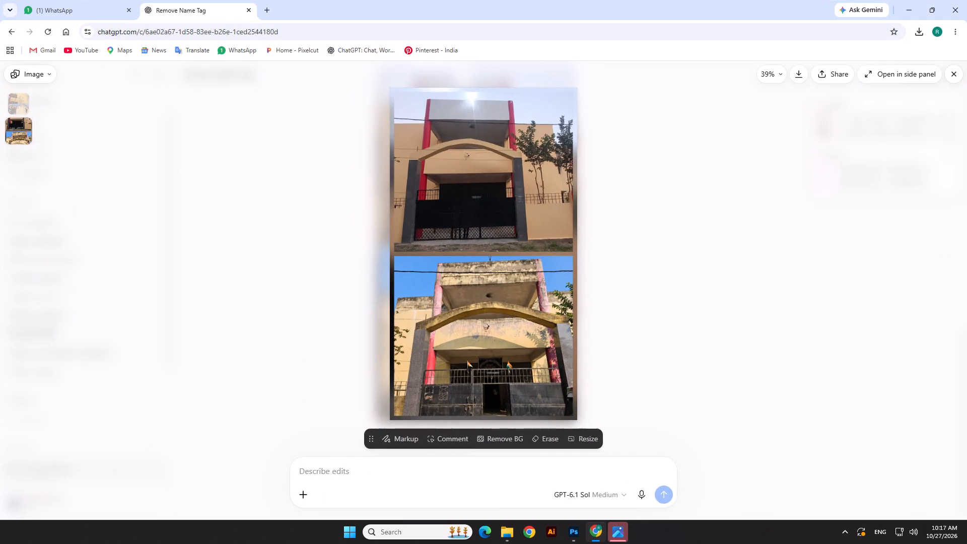
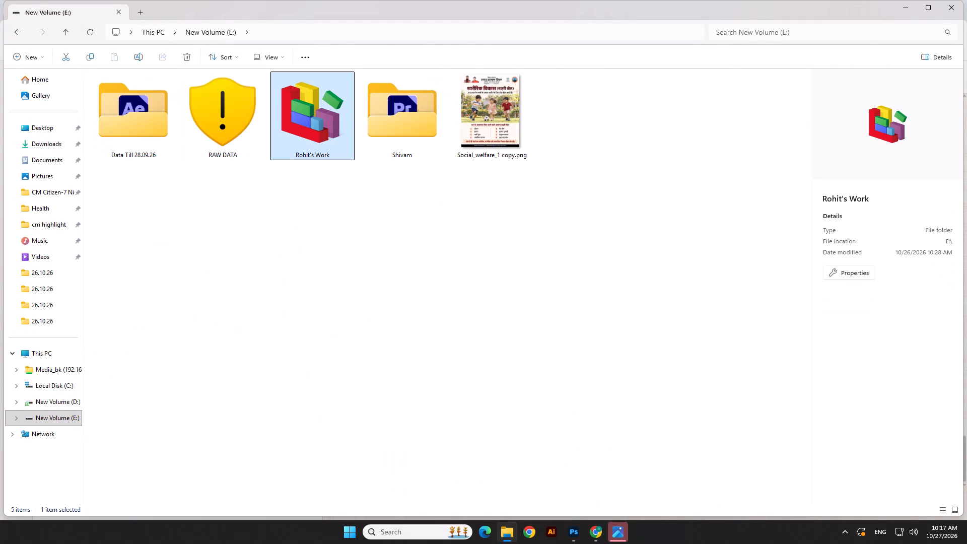
# Open the 27.10.26 folder inside the BC EBC folder of Rohit's Work on the E: drive in File Explorer.
pyautogui.doubleClick(337, 131)
pyautogui.doubleClick(273, 124)
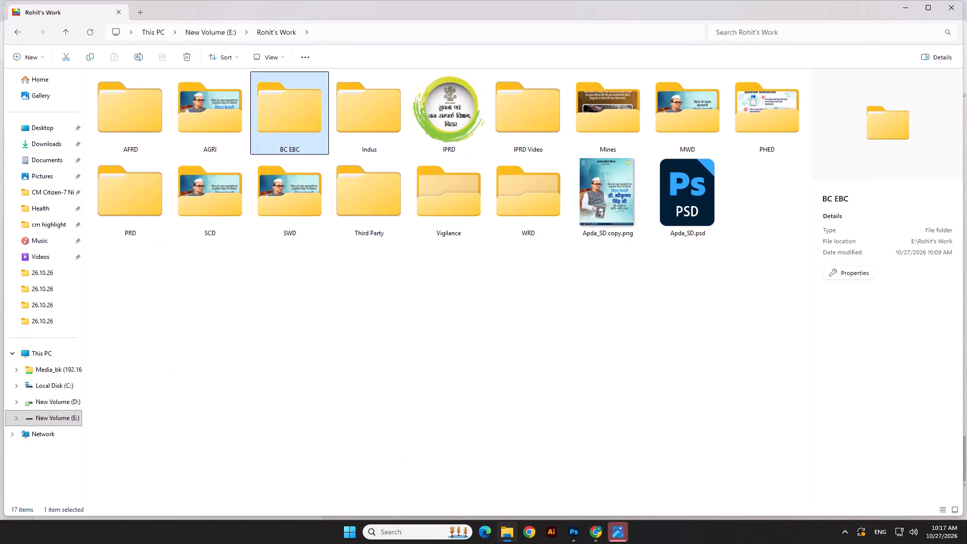
pyautogui.doubleClick(125, 106)
pyautogui.keyDown('ctrl'); pyautogui.scroll(16, 145, 140); pyautogui.keyUp('ctrl')
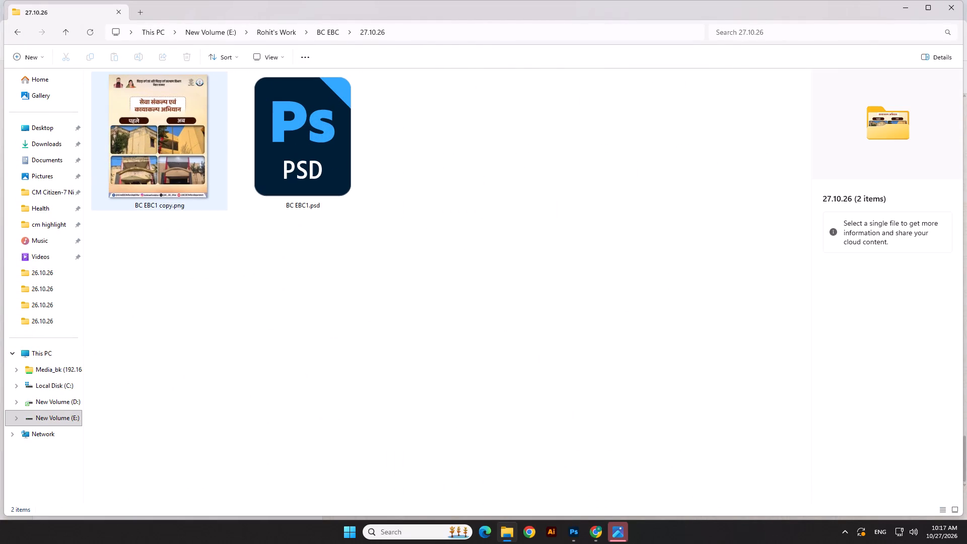
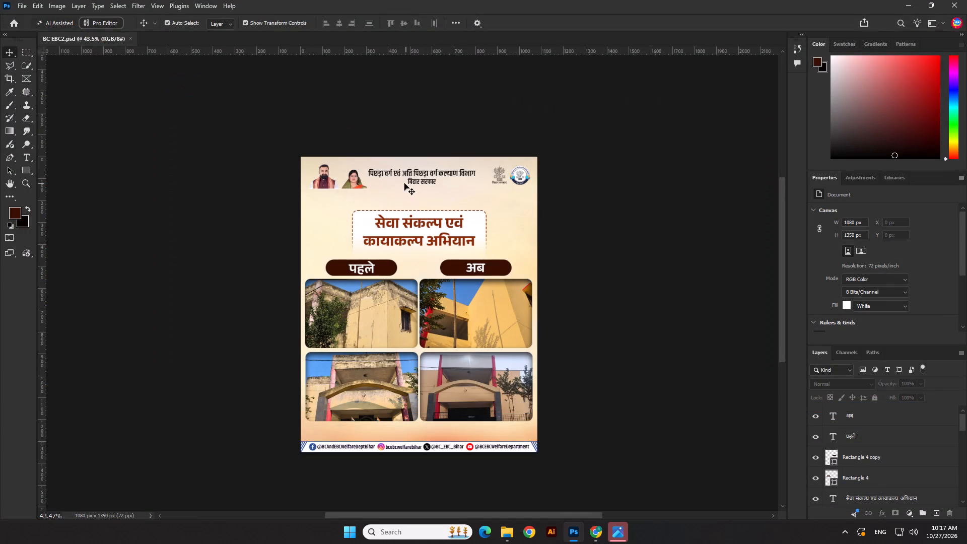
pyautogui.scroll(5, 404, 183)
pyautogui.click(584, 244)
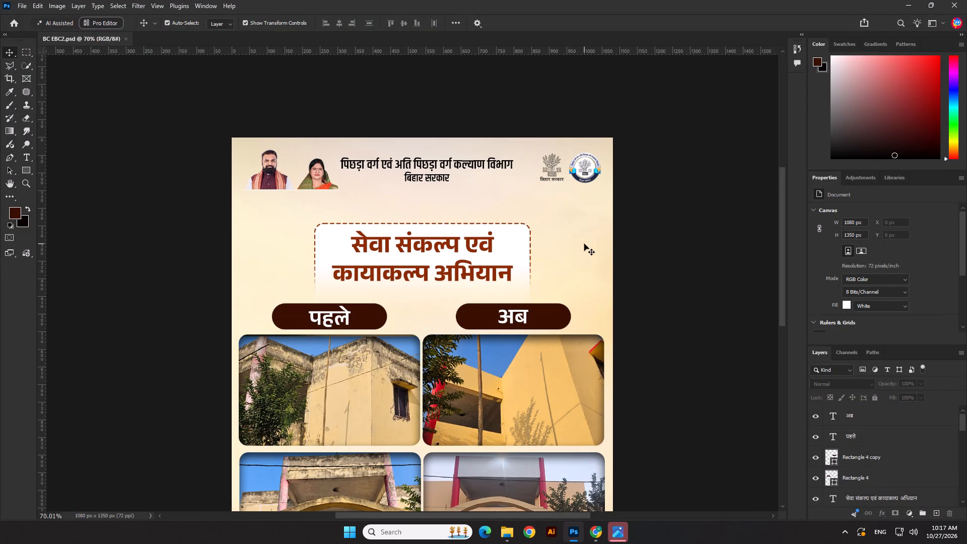
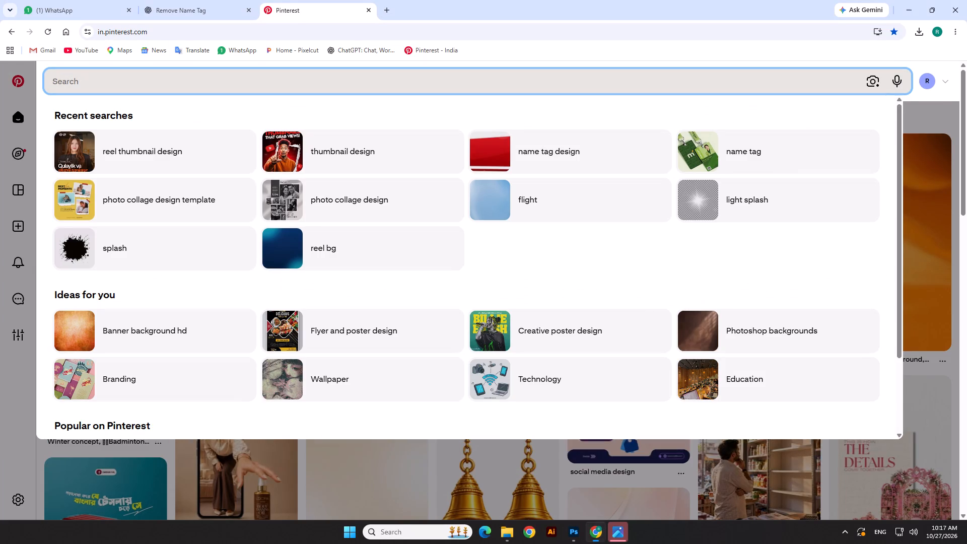
# Browse the Pinterest home feed for poster background ideas.
pyautogui.moveTo(906, 105); pyautogui.dragTo(886, 113, button='right')
pyautogui.click(832, 56)
pyautogui.click(837, 54)
pyautogui.click(926, 61)
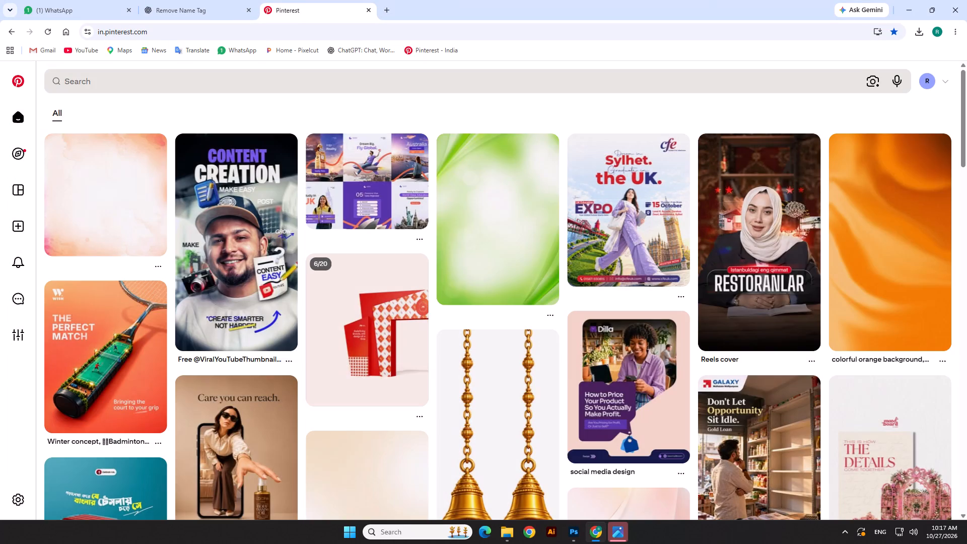
pyautogui.scroll(-12, 459, 232)
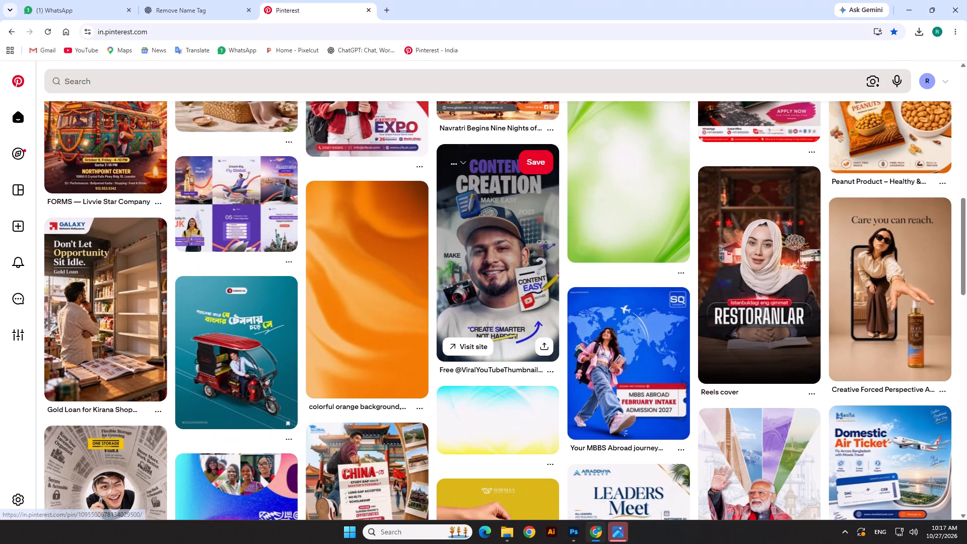
pyautogui.scroll(-2, 452, 242)
# Search Pinterest for "bg" and look through the results for a suitable poster background.
pyautogui.click(155, 75)
pyautogui.write('bg')
pyautogui.press('Return')
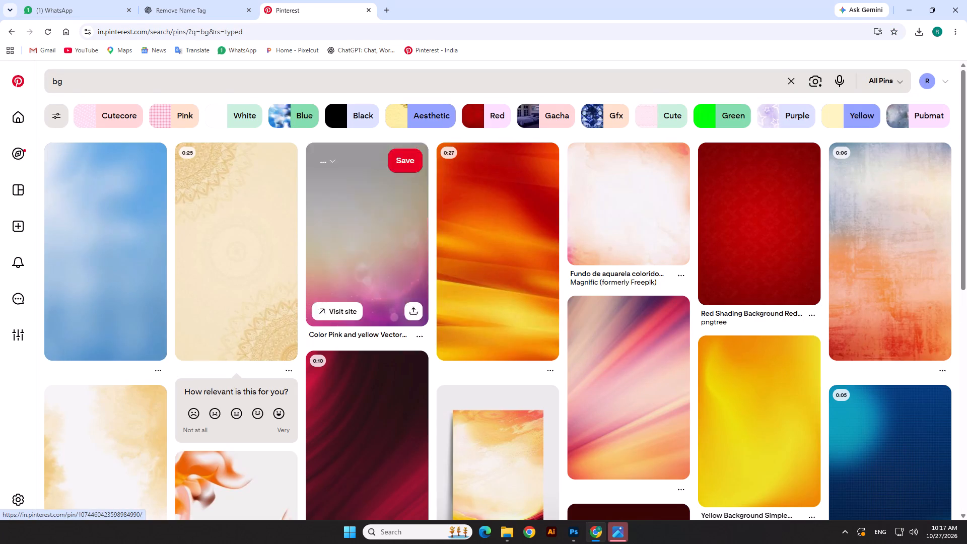
pyautogui.scroll(-1, 792, 368)
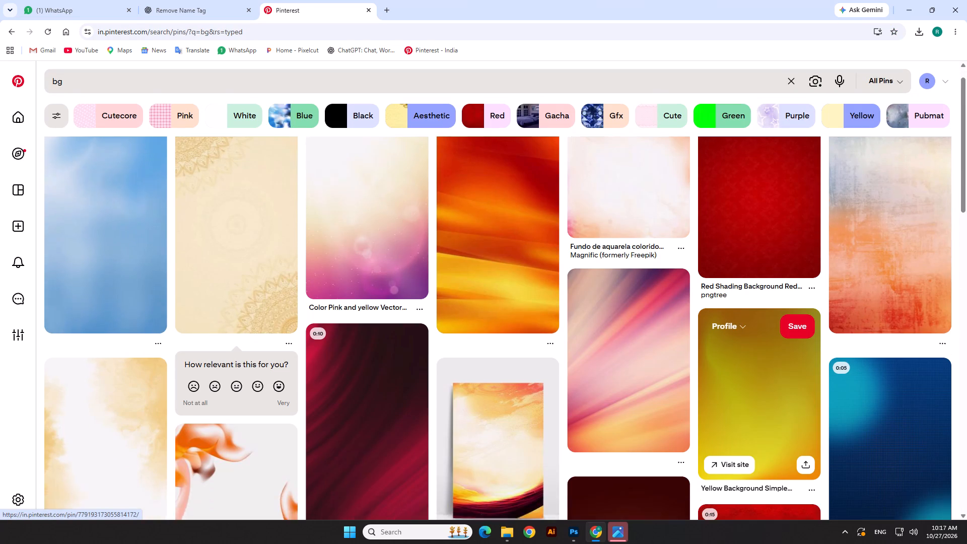
pyautogui.scroll(-8, 792, 368)
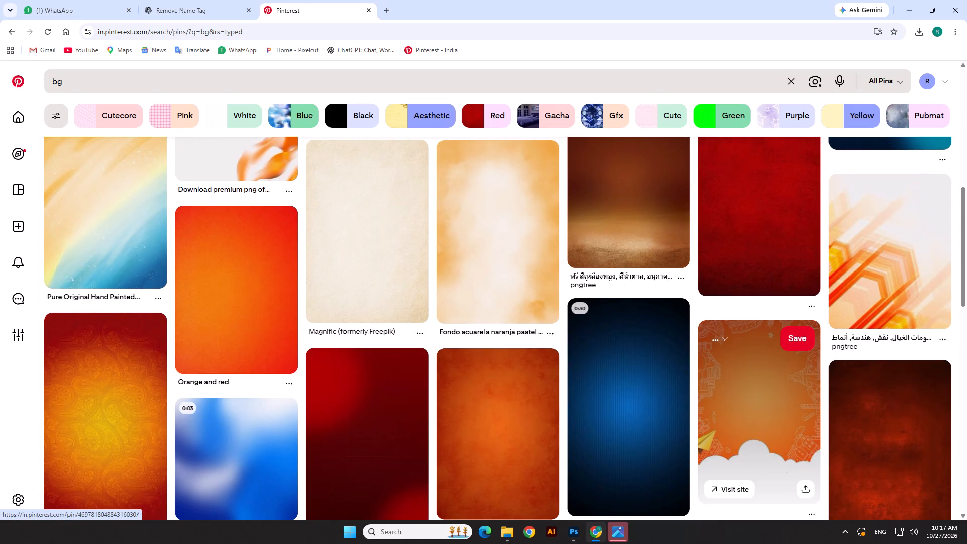
pyautogui.scroll(-8, 792, 368)
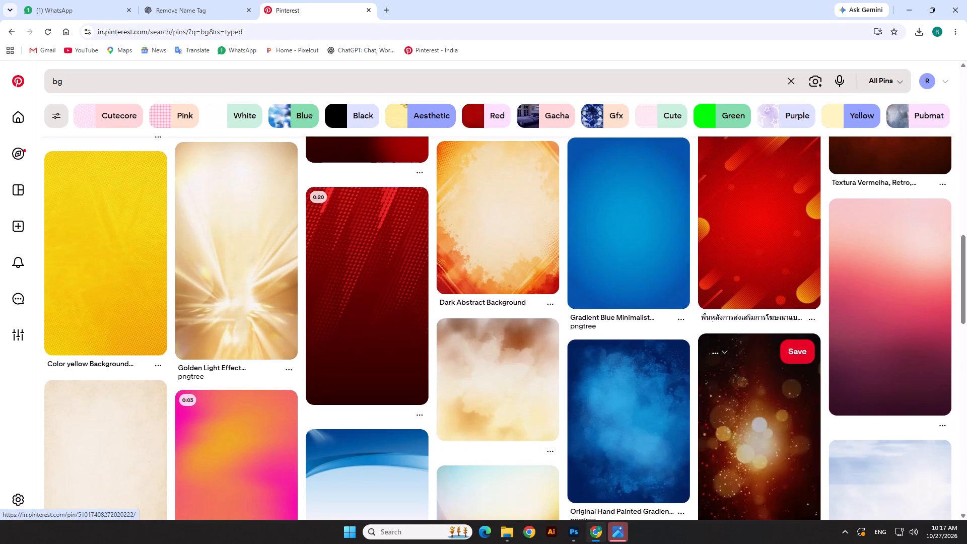
pyautogui.scroll(-11, 792, 368)
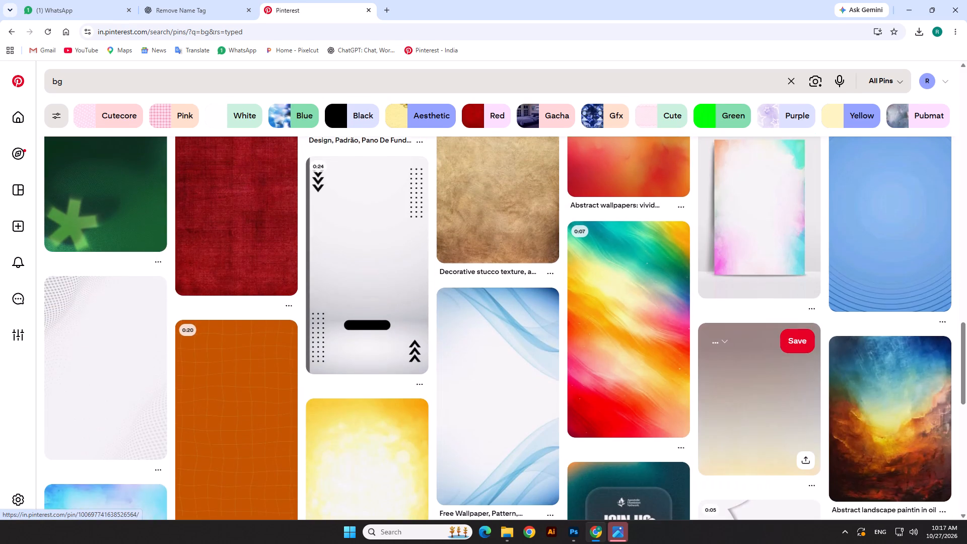
pyautogui.scroll(-5, 745, 366)
pyautogui.scroll(-12, 636, 345)
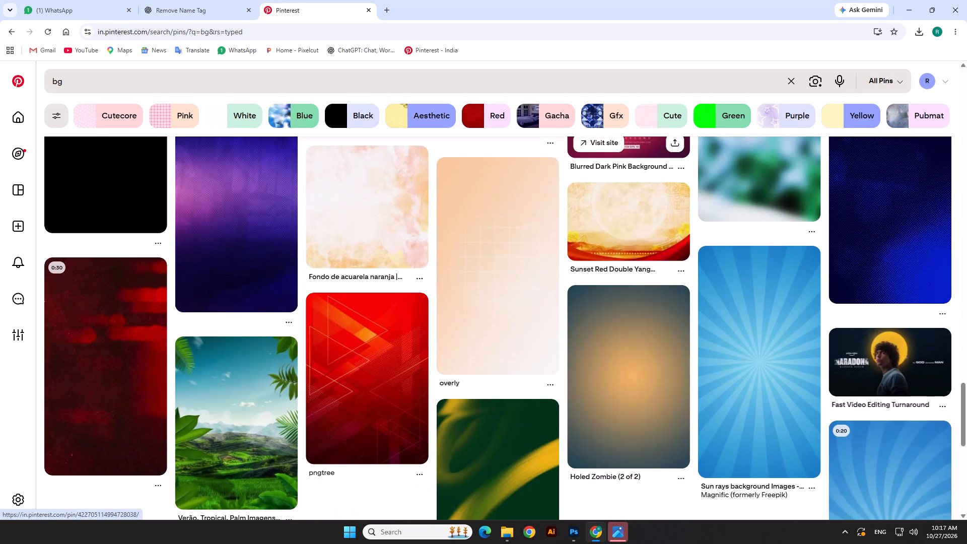
pyautogui.scroll(-10, 635, 345)
pyautogui.scroll(-2, 472, 281)
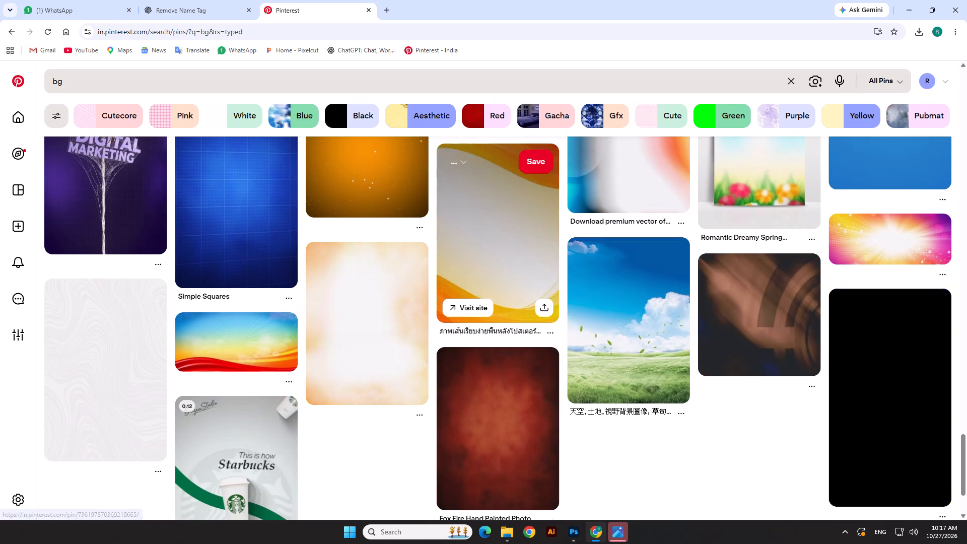
# Search Pinterest for "blue bg", open the square light-blue "Background with light area" pin and copy its image.
pyautogui.click(54, 81)
pyautogui.write('blue')
pyautogui.press('space')
pyautogui.press('Return')
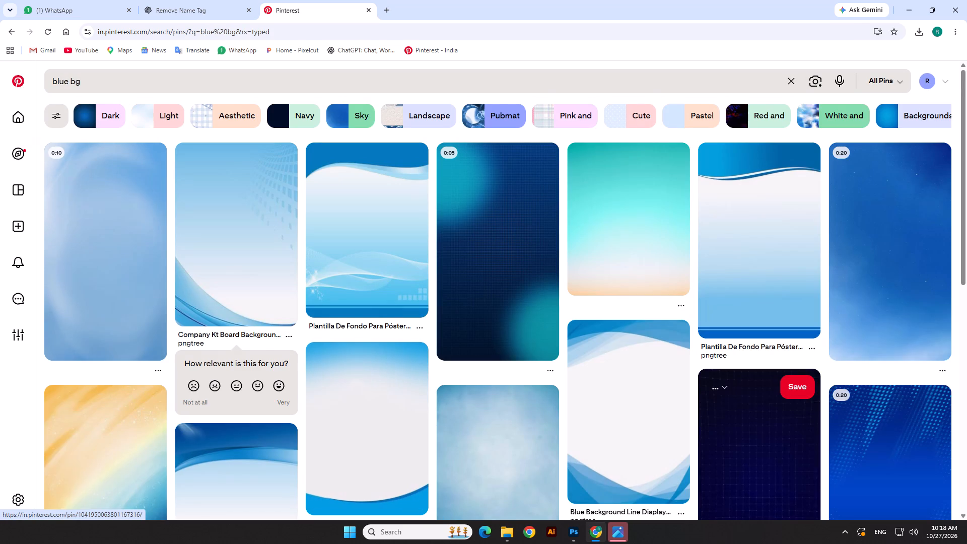
pyautogui.scroll(-3, 842, 397)
pyautogui.scroll(-3, 475, 336)
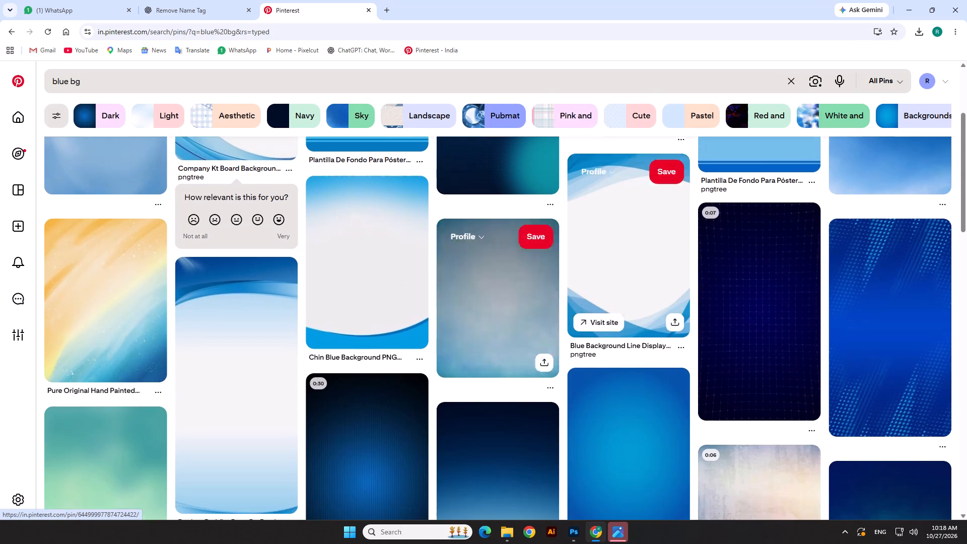
pyautogui.scroll(-5, 414, 330)
pyautogui.scroll(-5, 633, 367)
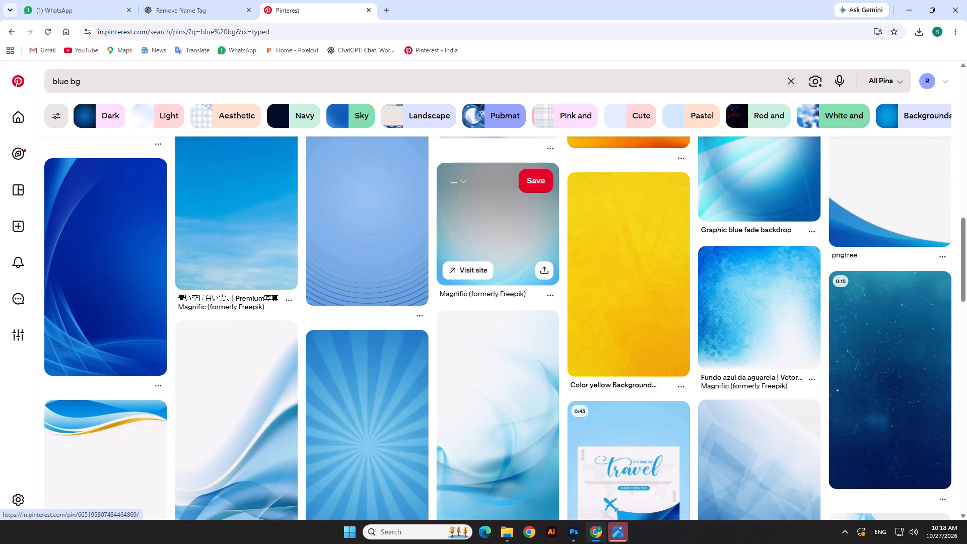
pyautogui.click(478, 229)
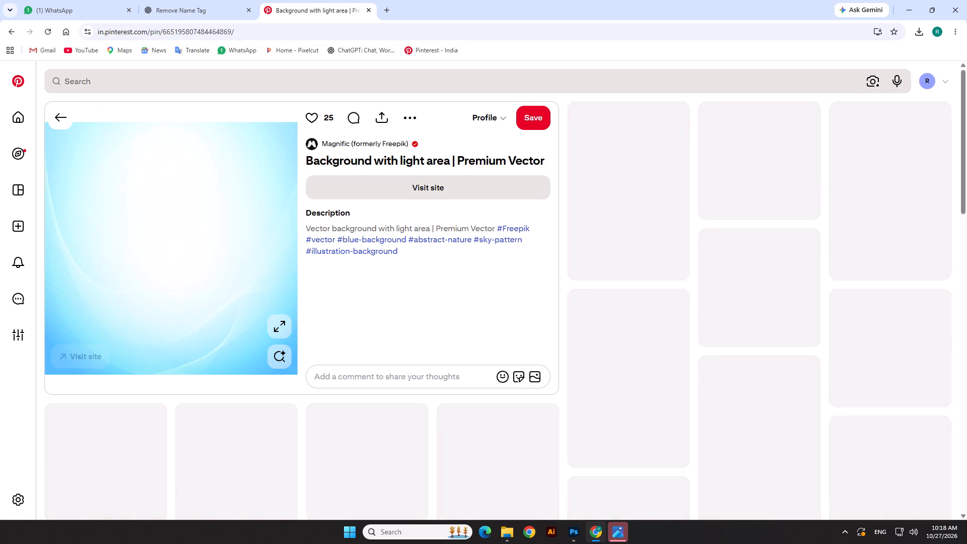
pyautogui.rightClick(203, 261)
pyautogui.click(255, 304)
# In Photoshop, paste the copied blue background just above layer 125 and scale it to cover the whole poster.
pyautogui.hotkey('alt', 'Tab')
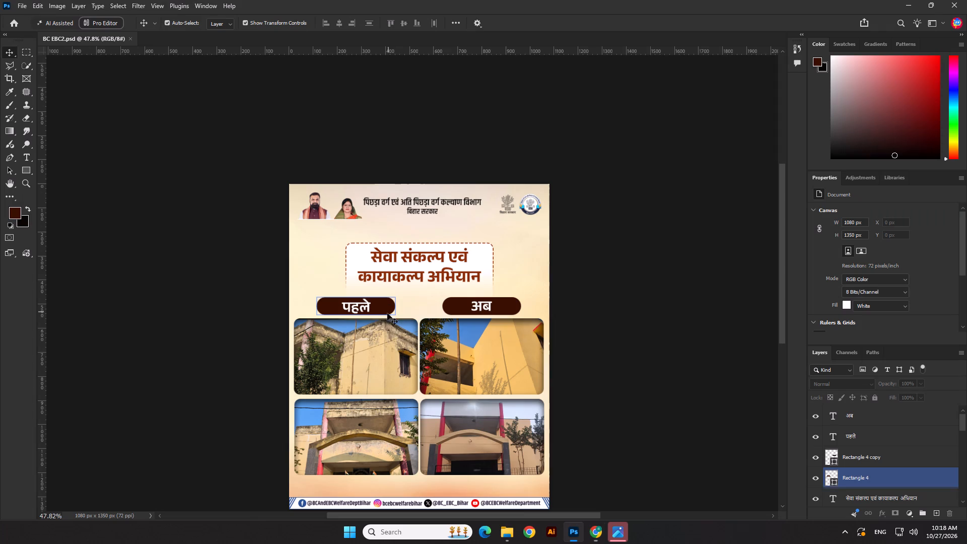
pyautogui.scroll(-10, 768, 417)
pyautogui.scroll(-9, 835, 466)
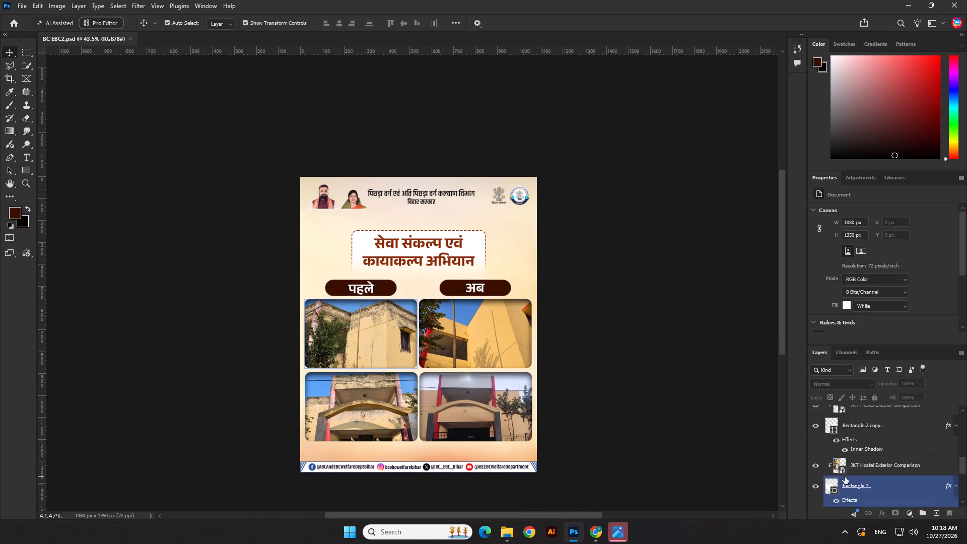
pyautogui.scroll(-6, 845, 477)
pyautogui.click(854, 426)
pyautogui.hotkey('ctrl', 'v')
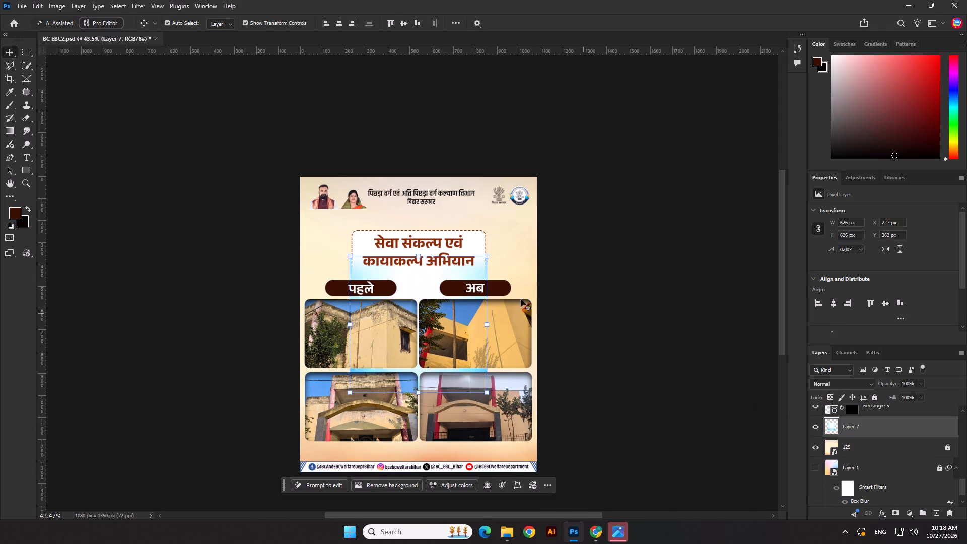
pyautogui.moveTo(419, 255); pyautogui.dragTo(434, 163)
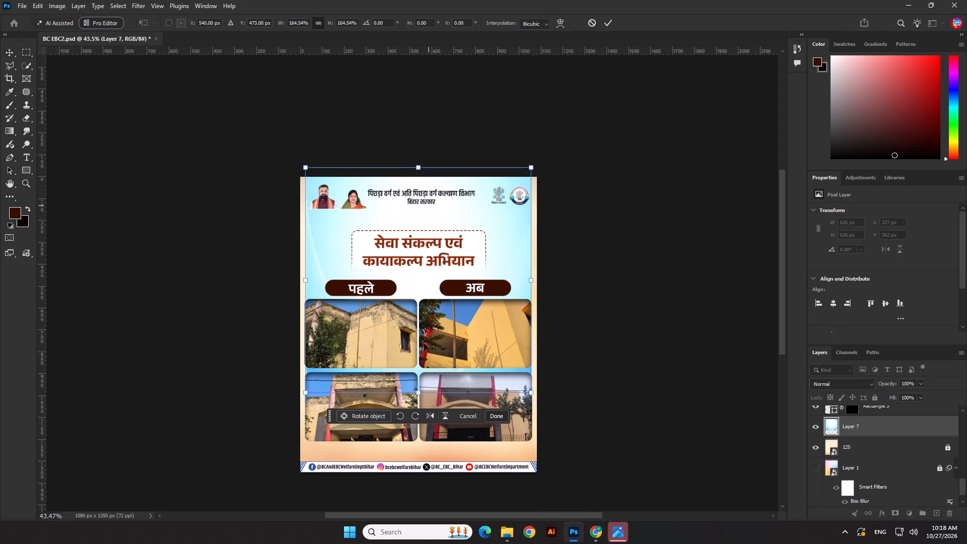
pyautogui.moveTo(423, 390); pyautogui.dragTo(418, 472)
pyautogui.press('Return')
pyautogui.click(643, 277)
# Change the stroke of the dashed frame around the heading to the recently used dark blue.
pyautogui.scroll(7, 480, 257)
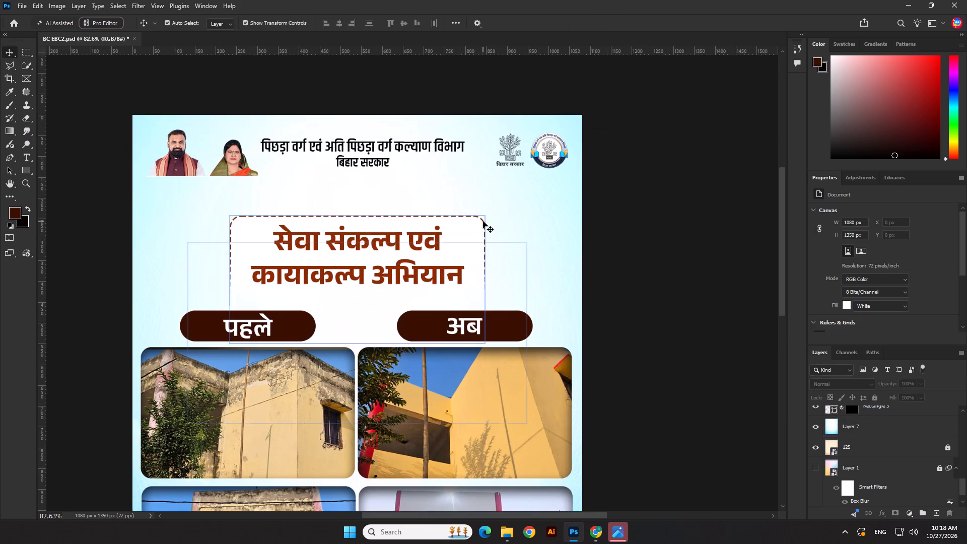
pyautogui.click(483, 221)
pyautogui.click(848, 306)
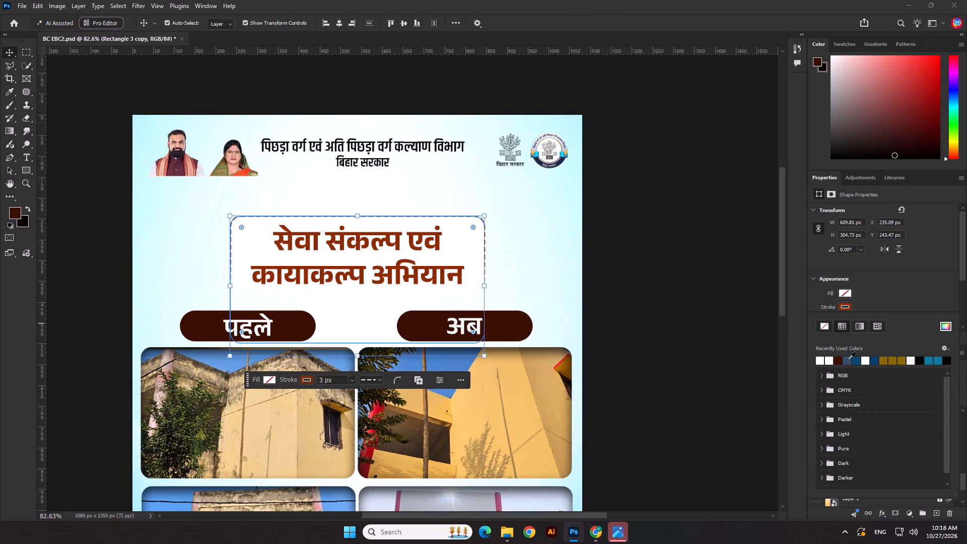
pyautogui.click(856, 360)
pyautogui.click(679, 299)
# Recolour the heading सेवा संकल्प एवं कायाकल्प अभियान to 17557a by sampling the dashed frame's stroke.
pyautogui.scroll(2, 448, 286)
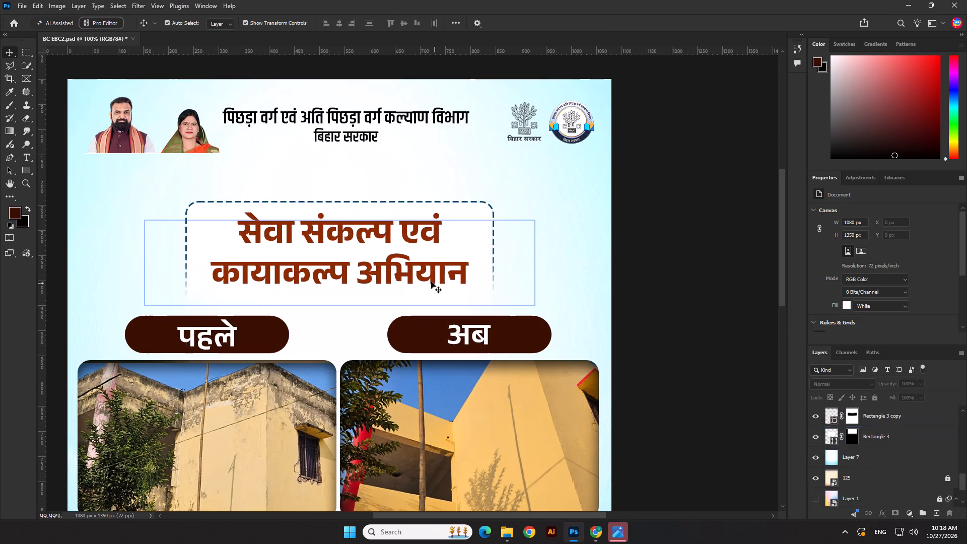
pyautogui.click(428, 270)
pyautogui.click(909, 316)
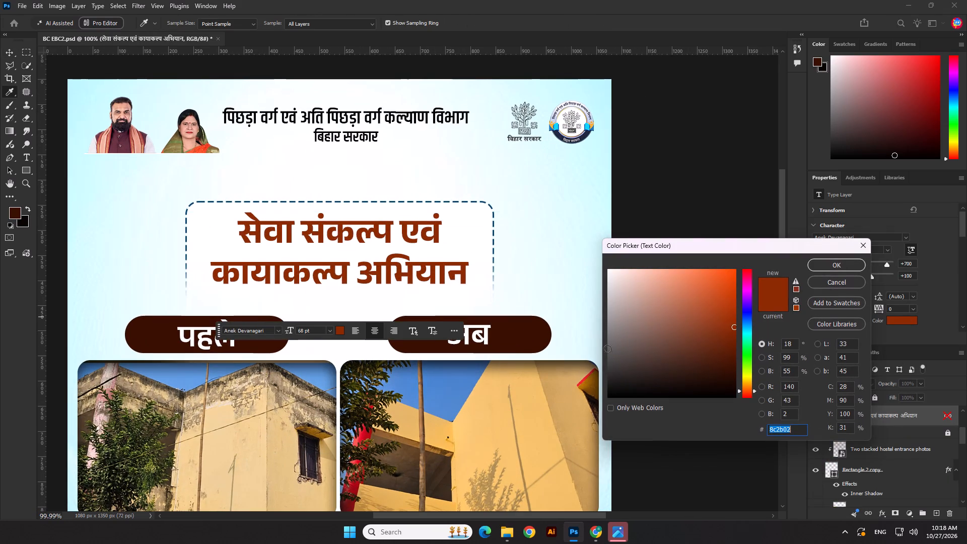
pyautogui.click(482, 201)
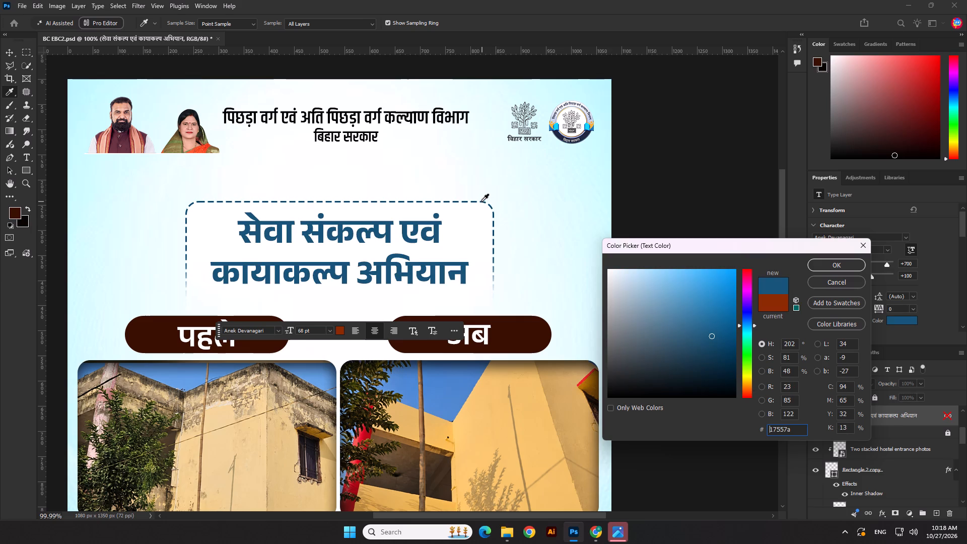
pyautogui.click(823, 263)
pyautogui.click(680, 312)
# Copy the heading's colour code and apply 17557a as the fill of both the पहले and अब label shapes.
pyautogui.click(527, 331)
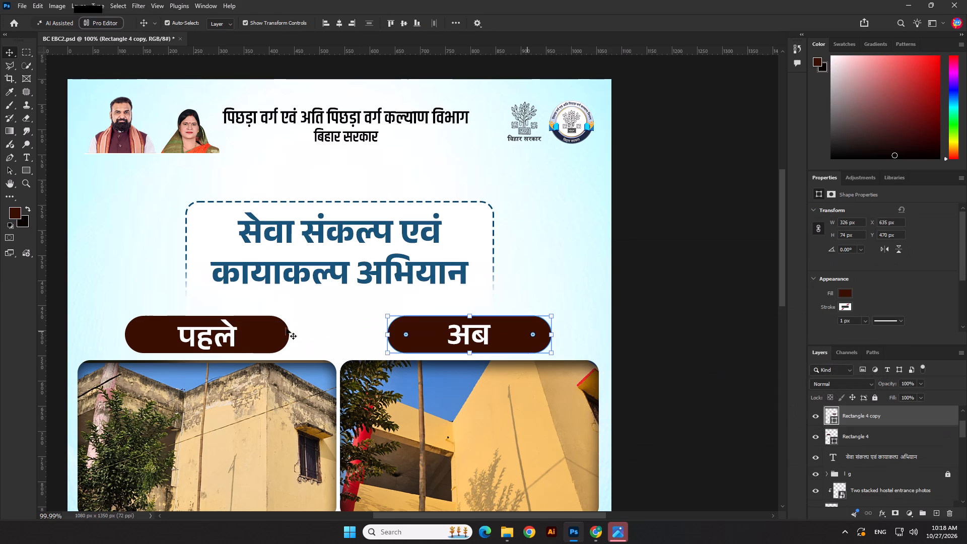
pyautogui.click(318, 274)
pyautogui.click(912, 322)
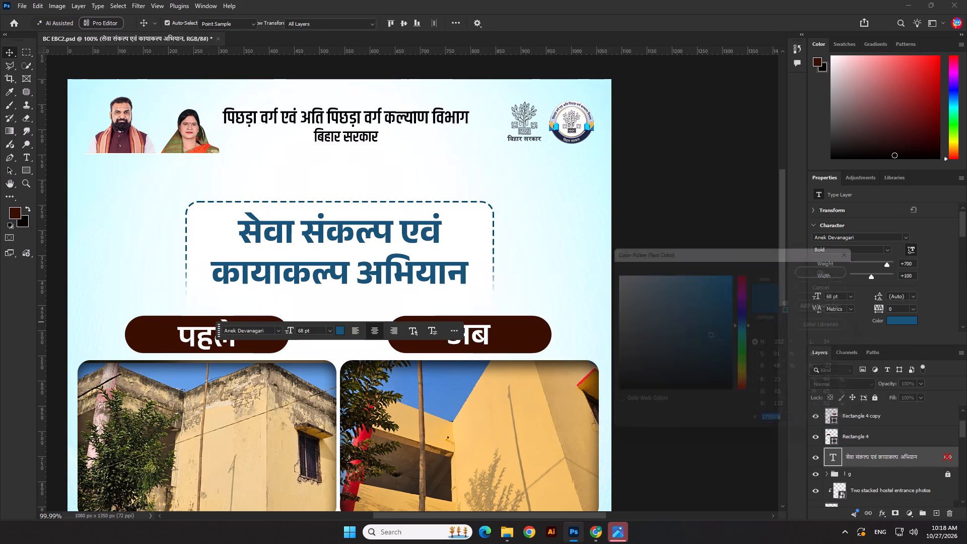
pyautogui.hotkey('ctrl', 'c')
pyautogui.hotkey('ctrl', 'c')
pyautogui.click(857, 274)
pyautogui.click(854, 266)
pyautogui.click(533, 335)
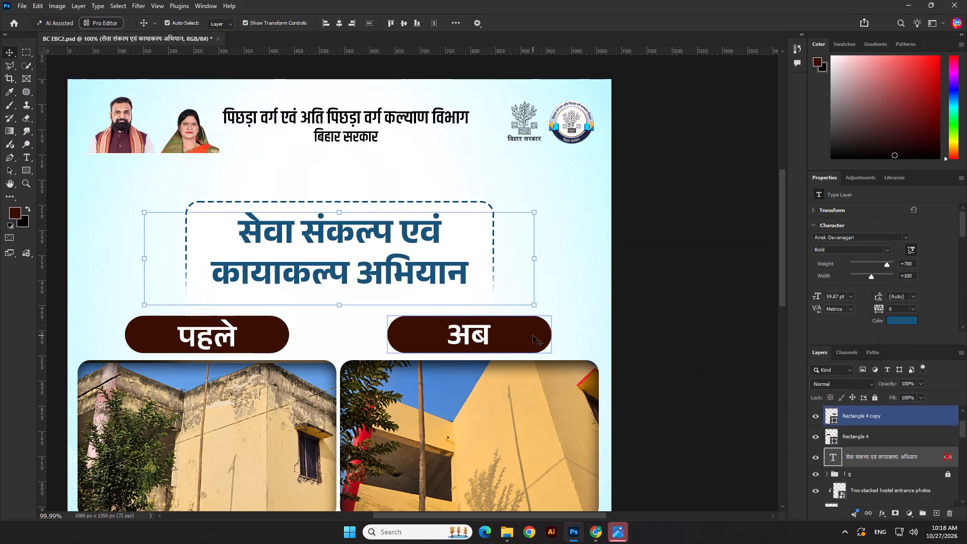
pyautogui.keyDown('shift'); pyautogui.click(276, 330); pyautogui.keyUp('shift')
pyautogui.click(844, 289)
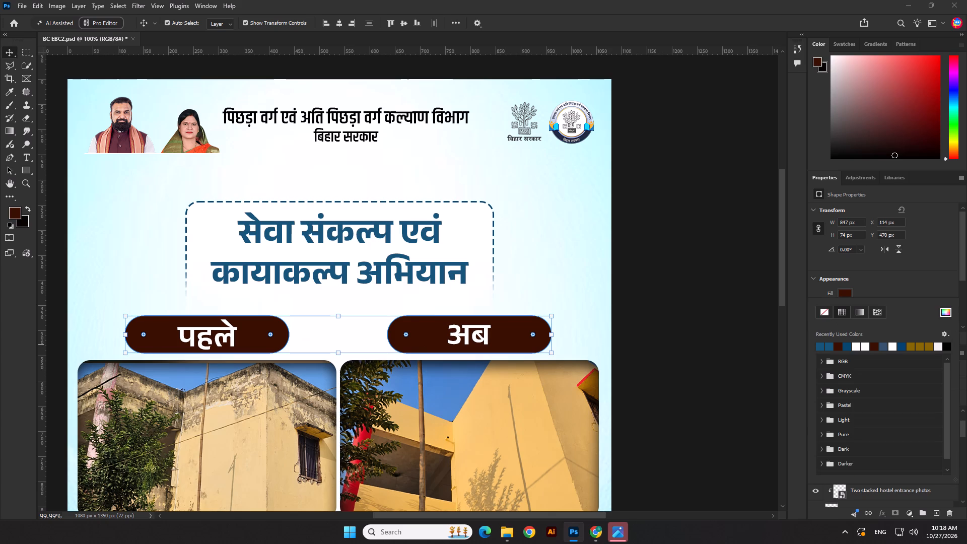
pyautogui.click(948, 312)
pyautogui.hotkey('ctrl', 'v')
pyautogui.click(826, 264)
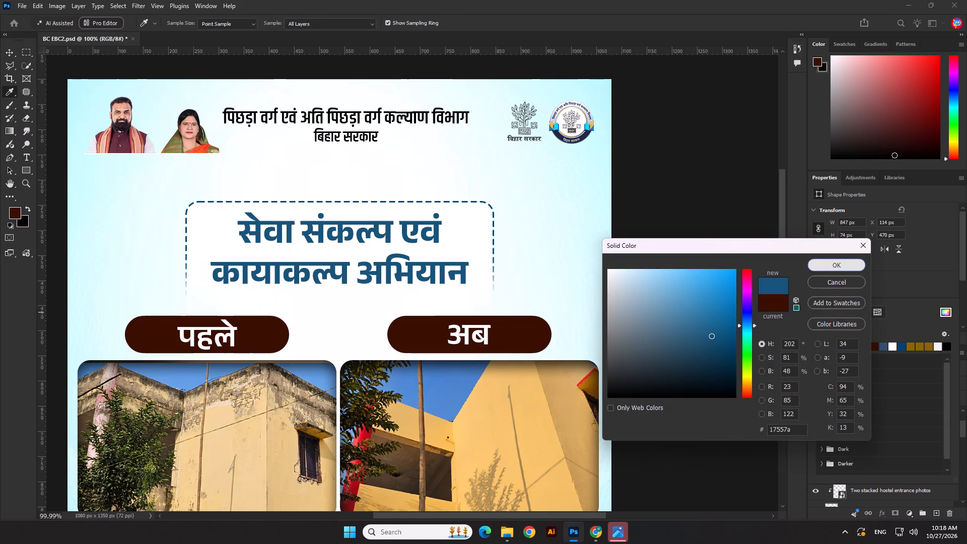
pyautogui.click(727, 320)
# Set the corner radius of the अब label shape to 15 px.
pyautogui.click(533, 332)
pyautogui.scroll(-4, 894, 261)
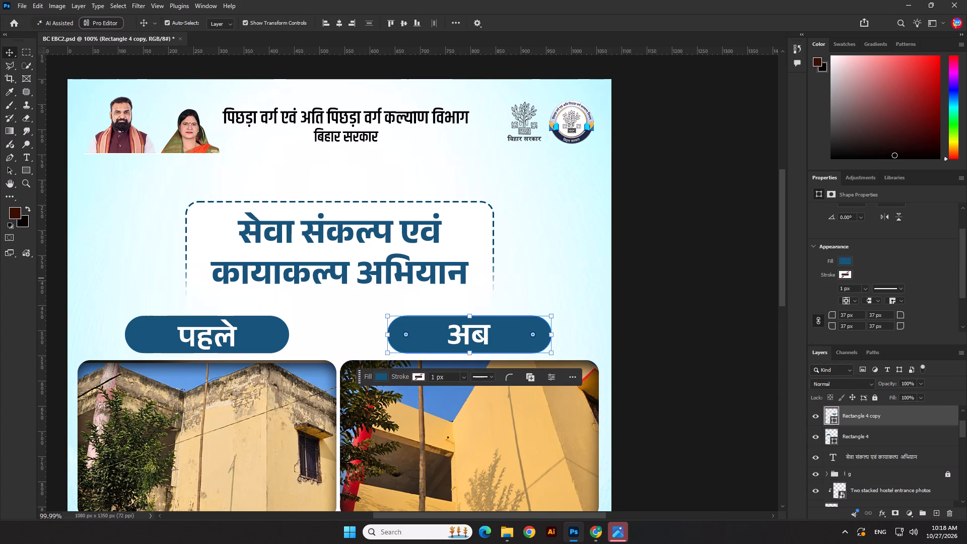
pyautogui.moveTo(859, 316); pyautogui.dragTo(803, 315)
pyautogui.write('15')
pyautogui.press('Return')
pyautogui.click(674, 328)
# Set the corner radius of the पहले label shape to 15 px to match the other label.
pyautogui.click(272, 343)
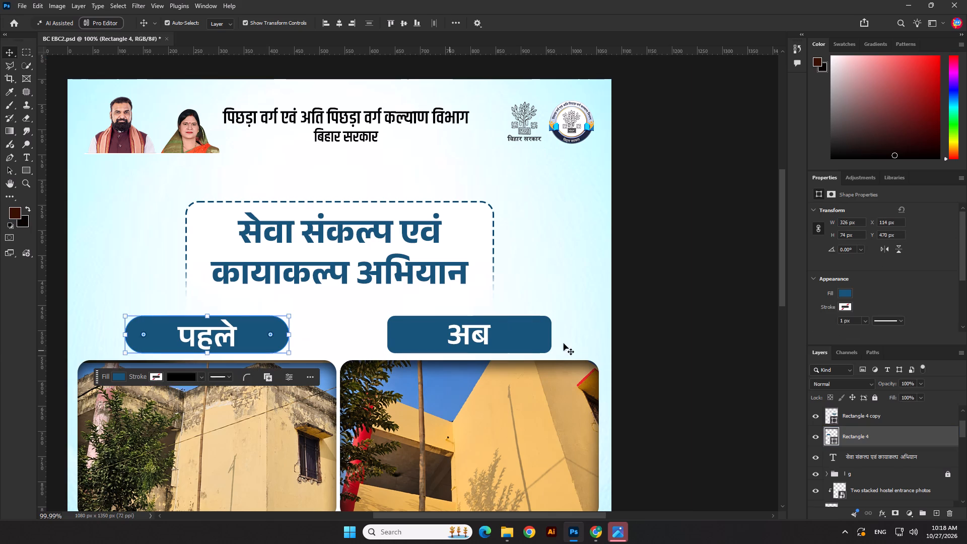
pyautogui.scroll(-4, 877, 277)
pyautogui.moveTo(855, 315); pyautogui.dragTo(826, 323)
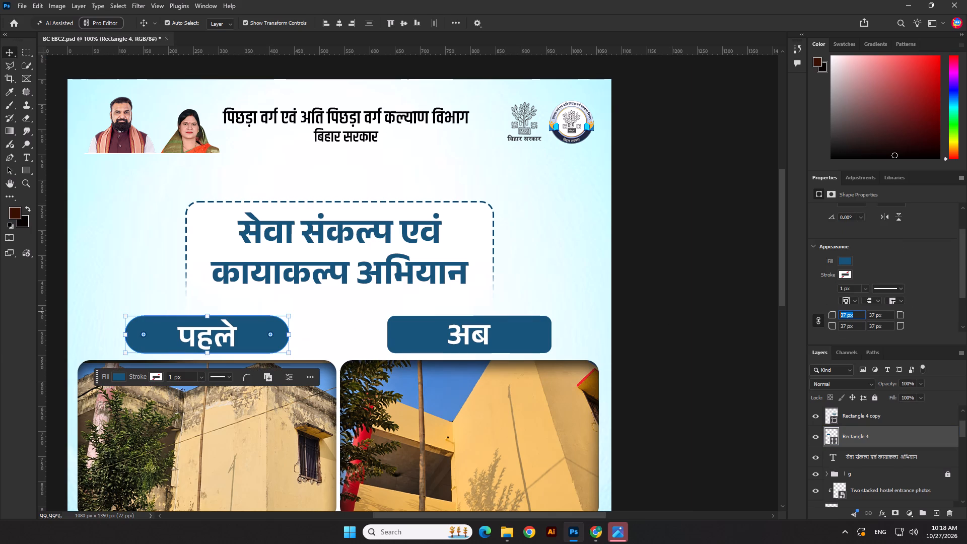
pyautogui.press('1')
pyautogui.press('5')
pyautogui.press('Return')
pyautogui.click(724, 352)
# Narrow the अब label shape from both sides to about 228 px wide.
pyautogui.scroll(-5, 622, 244)
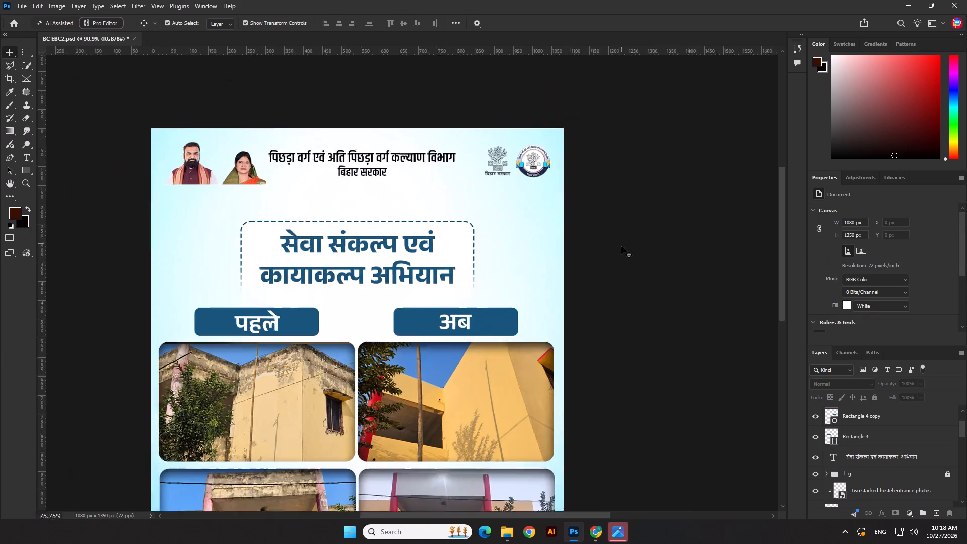
pyautogui.click(494, 312)
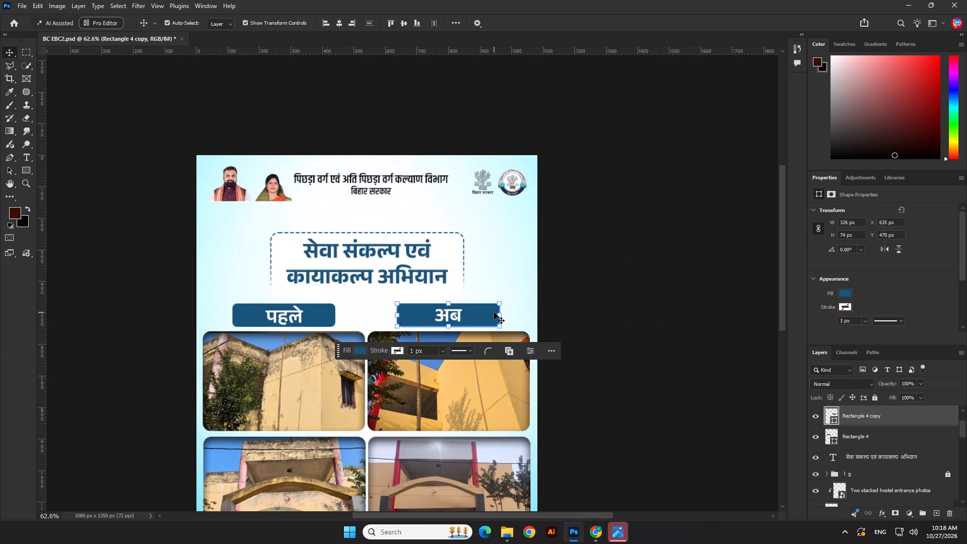
pyautogui.scroll(5, 494, 312)
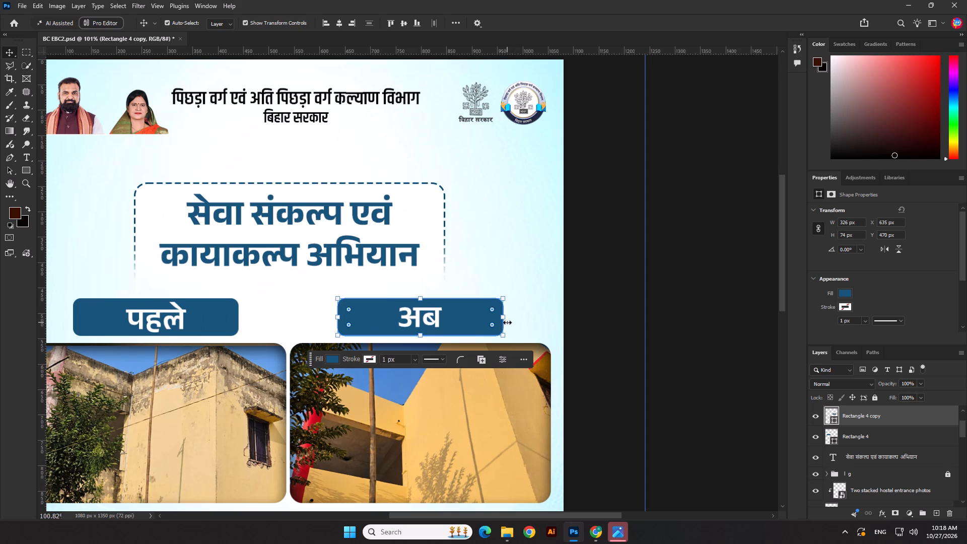
pyautogui.keyDown('shift'); pyautogui.moveTo(507, 322); pyautogui.dragTo(473, 323); pyautogui.keyUp('shift')
pyautogui.press('Return')
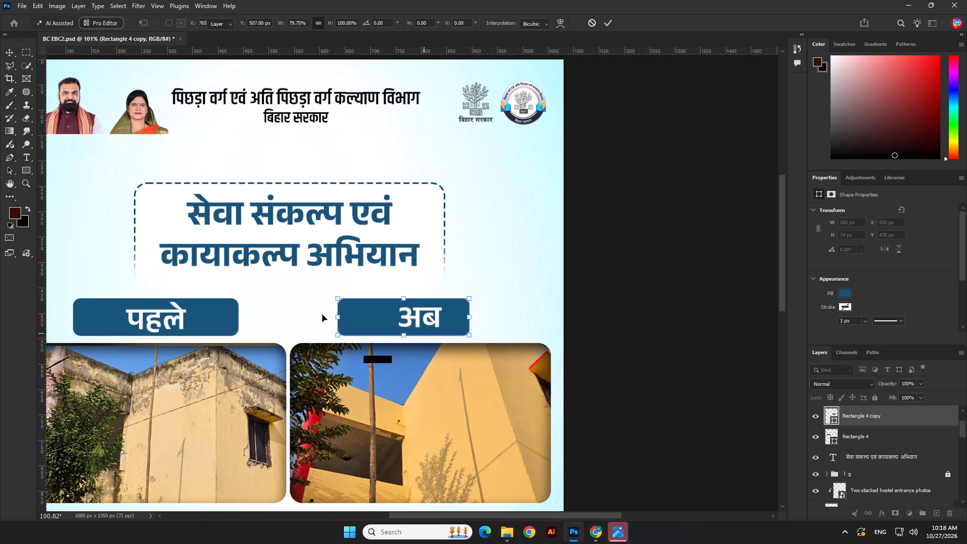
pyautogui.keyDown('shift'); pyautogui.moveTo(337, 315); pyautogui.dragTo(353, 314); pyautogui.keyUp('shift')
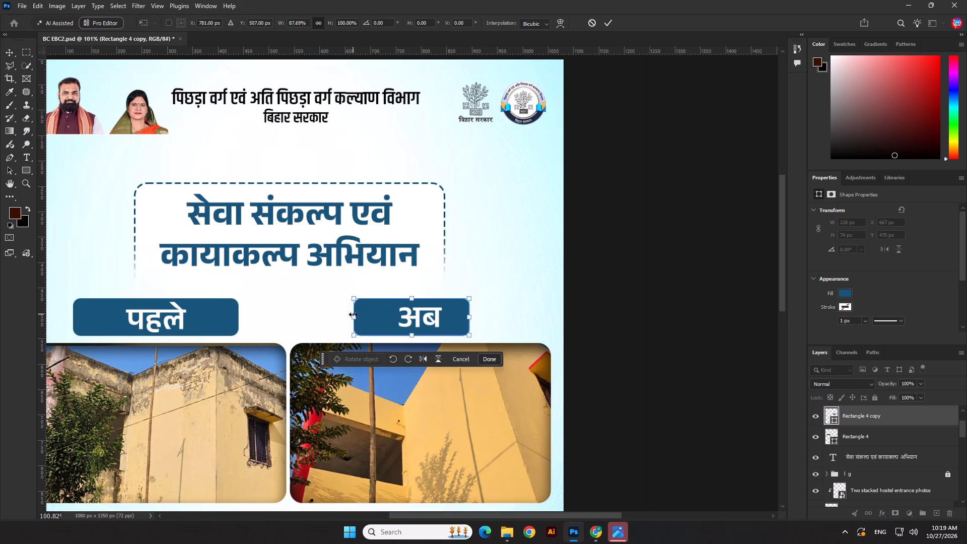
pyautogui.press('Return')
# Duplicate the narrowed अब label shape onto the पहले label and delete the old wider shape behind it.
pyautogui.keyDown('alt'); pyautogui.keyDown('shift'); pyautogui.moveTo(387, 316); pyautogui.dragTo(130, 317); pyautogui.keyUp('shift'); pyautogui.keyUp('alt')
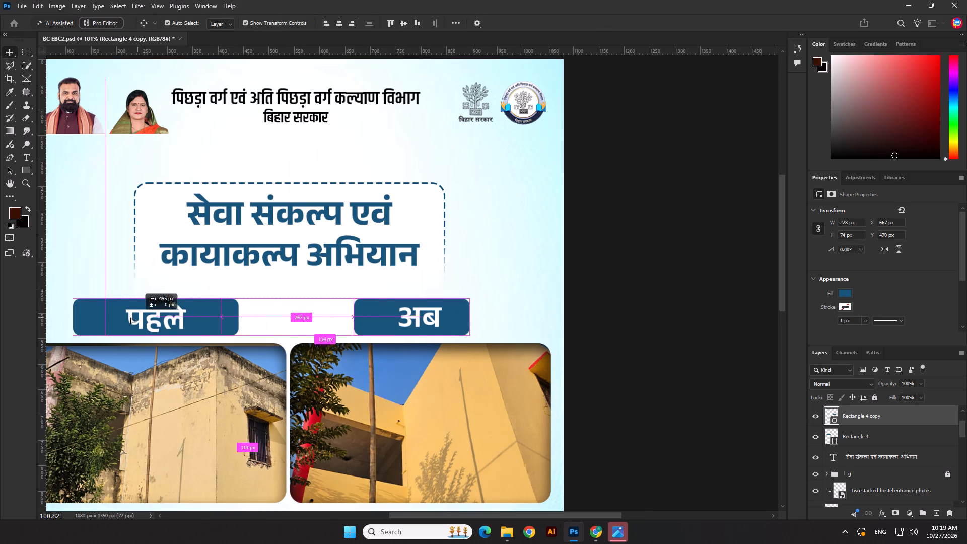
pyautogui.keyDown('alt'); pyautogui.keyDown('shift'); pyautogui.moveTo(130, 317); pyautogui.dragTo(126, 317); pyautogui.keyUp('shift'); pyautogui.keyUp('alt')
pyautogui.click(234, 320)
pyautogui.press('Delete')
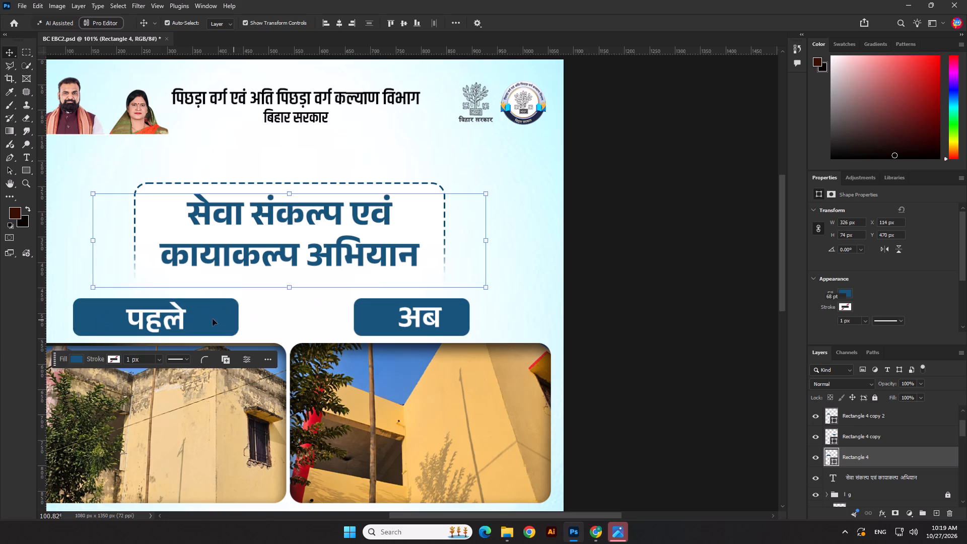
# Centre the पहले text horizontally with its label shape, aligning to the selection.
pyautogui.click(154, 316)
pyautogui.keyDown('shift'); pyautogui.click(205, 323); pyautogui.keyUp('shift')
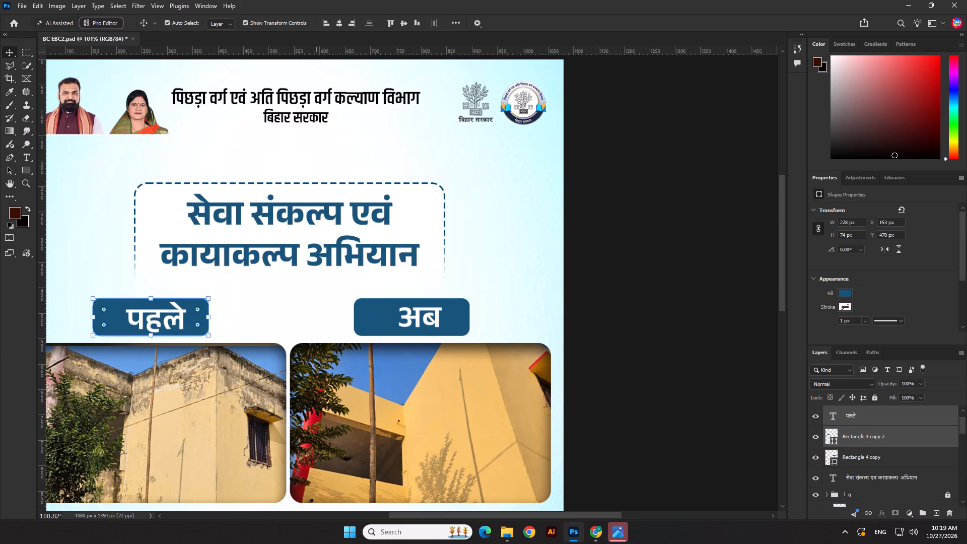
pyautogui.click(343, 19)
pyautogui.hotkey('ctrl', 'z')
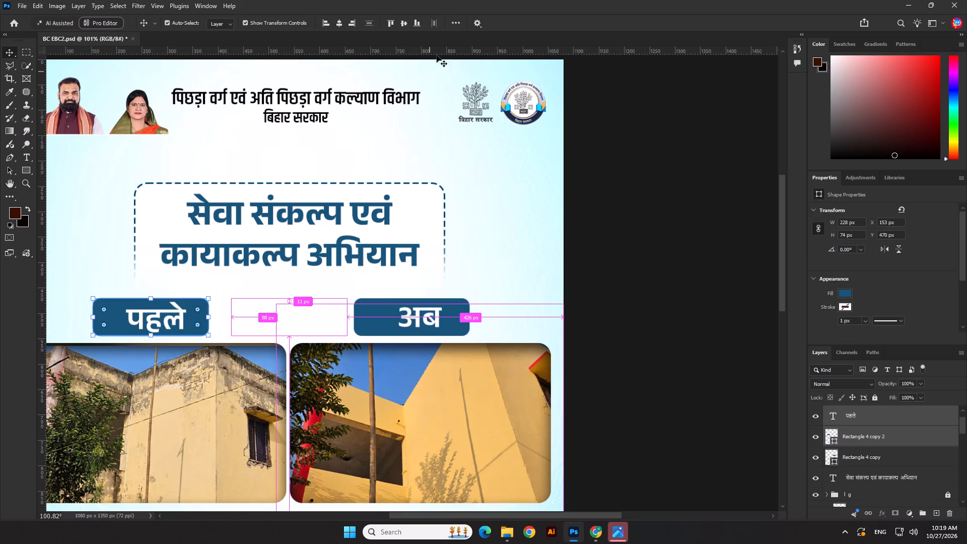
pyautogui.click(455, 16)
pyautogui.click(475, 118)
pyautogui.click(476, 122)
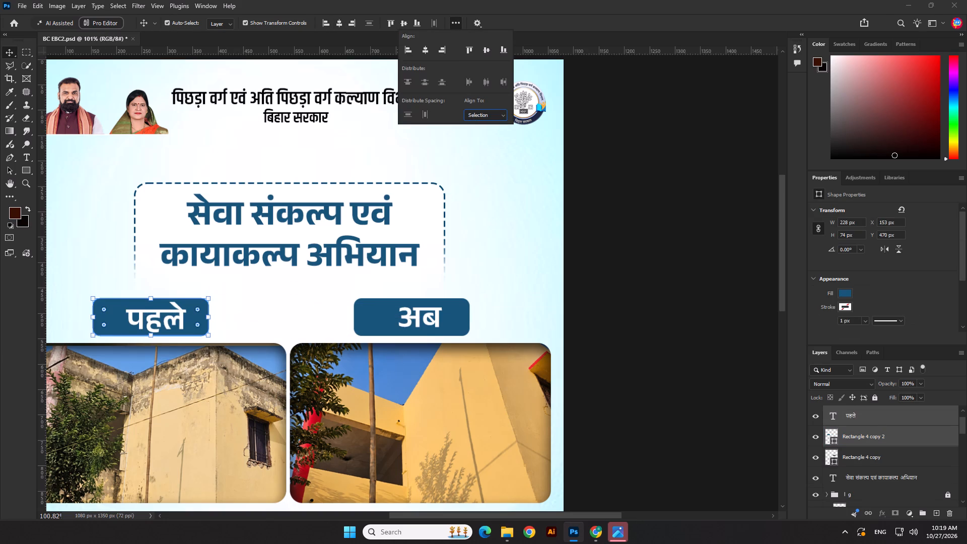
pyautogui.click(341, 20)
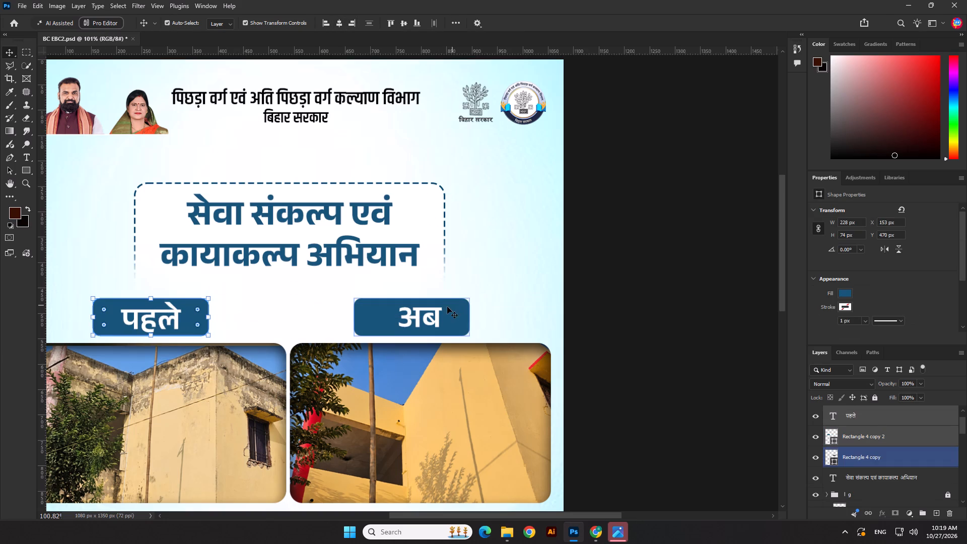
# Centre the अब text with its label shape both horizontally and vertically.
pyautogui.click(438, 311)
pyautogui.keyDown('shift'); pyautogui.click(461, 316); pyautogui.keyUp('shift')
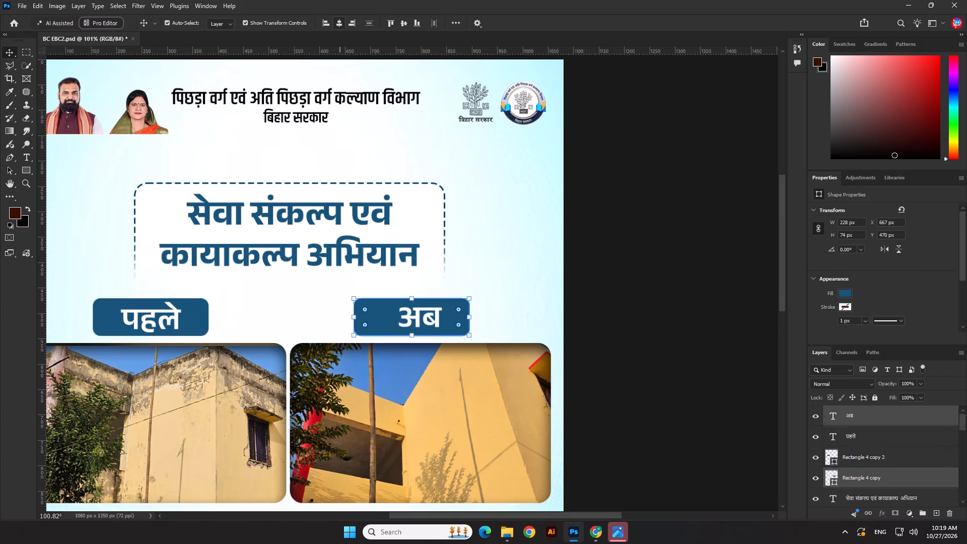
pyautogui.click(338, 21)
pyautogui.click(404, 25)
# Align the horizontal centres of the पहले text and its label shape again.
pyautogui.click(137, 321)
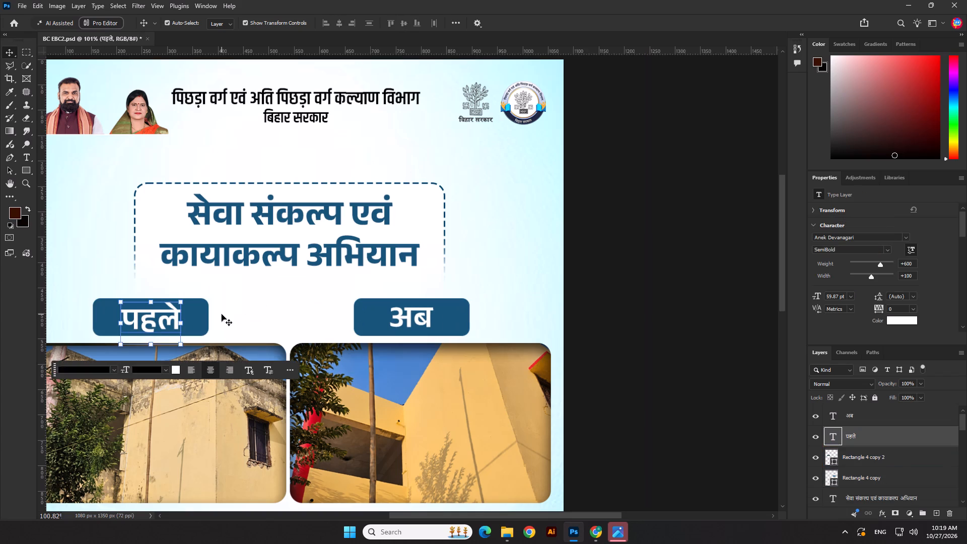
pyautogui.keyDown('shift'); pyautogui.click(202, 315); pyautogui.keyUp('shift')
pyautogui.click(338, 22)
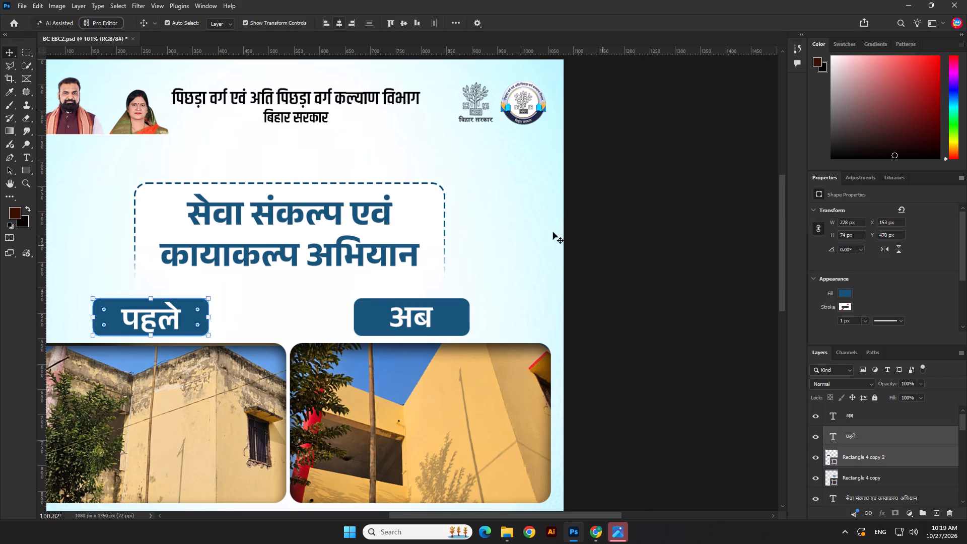
pyautogui.click(545, 230)
# Delete the four hostel photos from the before/after frames.
pyautogui.scroll(-8, 780, 241)
pyautogui.moveTo(689, 351); pyautogui.dragTo(680, 352)
pyautogui.click(446, 357)
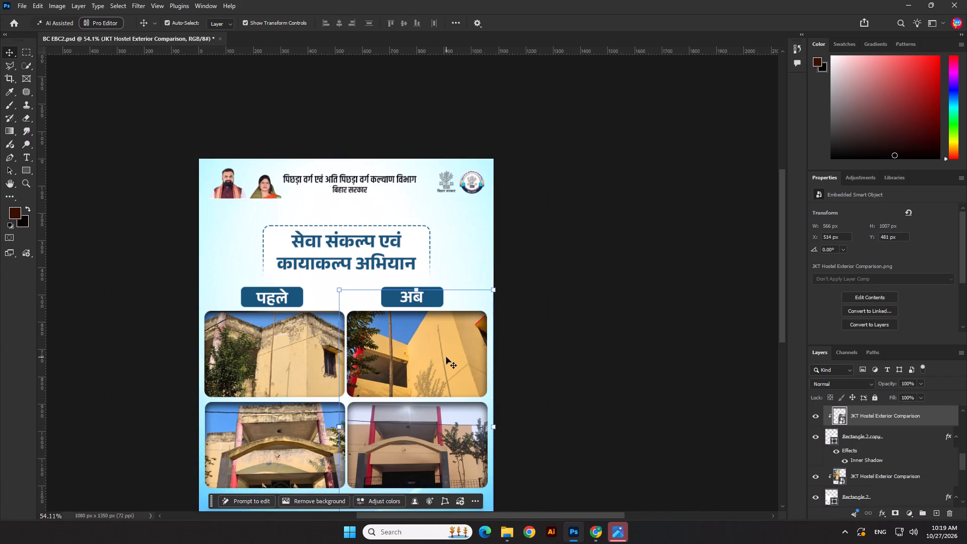
pyautogui.press('Delete')
pyautogui.click(292, 445)
pyautogui.press('Delete')
pyautogui.click(305, 375)
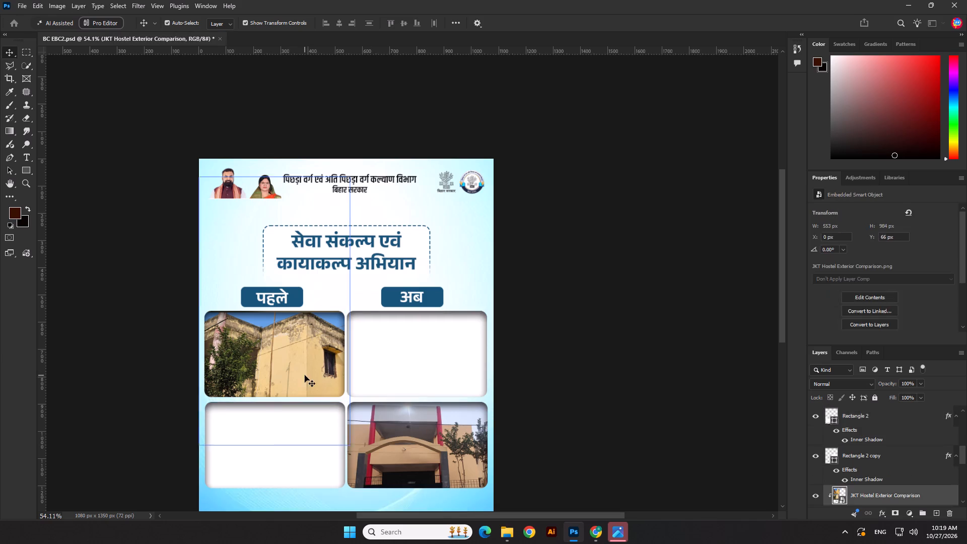
pyautogui.press('Delete')
pyautogui.click(400, 441)
pyautogui.press('Delete')
# Delete the two empty rounded frames in the lower row.
pyautogui.click(324, 446)
pyautogui.press('Delete')
pyautogui.click(387, 436)
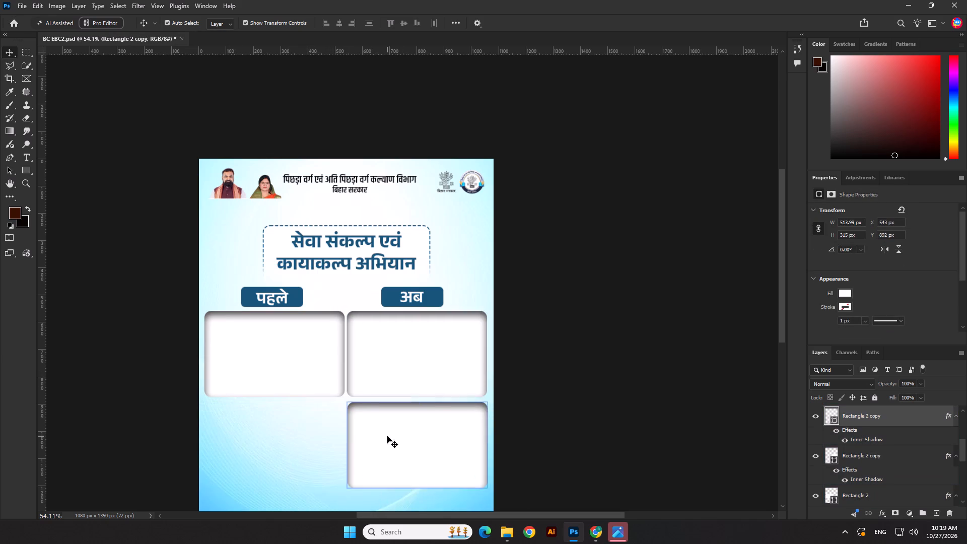
pyautogui.press('Delete')
# Draw a rectangle about 519 × 318 px over the empty frame below the पहले label.
pyautogui.scroll(2, 47, 248)
pyautogui.click(24, 171)
pyautogui.scroll(2, 123, 313)
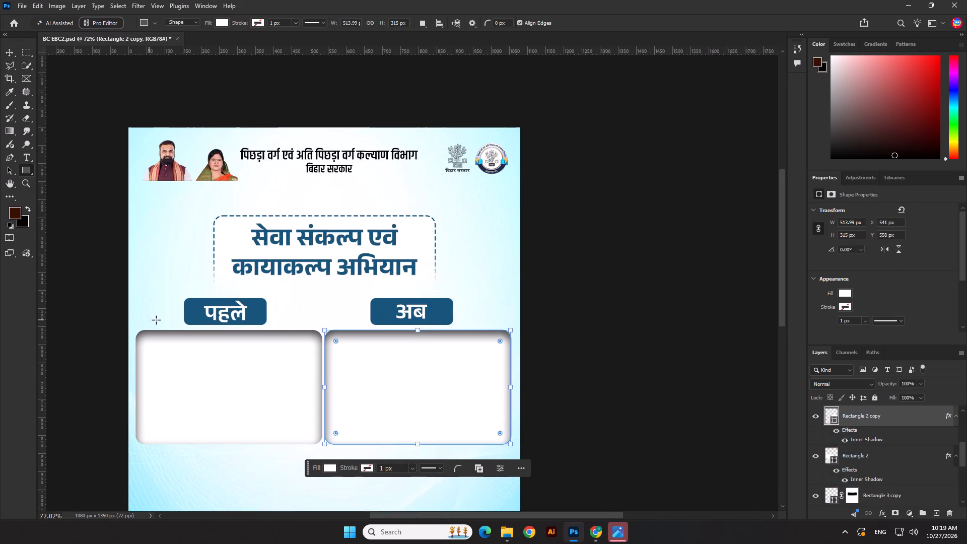
pyautogui.moveTo(134, 330); pyautogui.dragTo(292, 423)
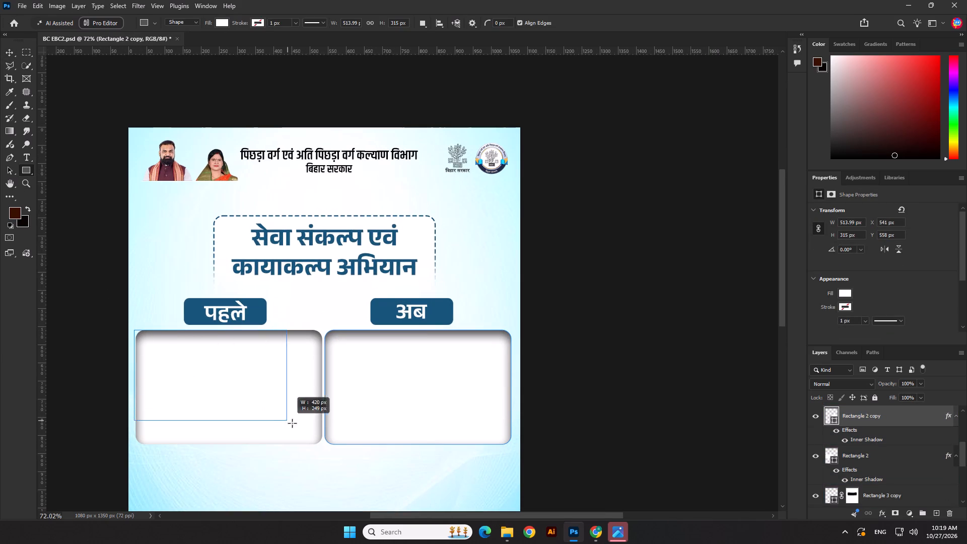
pyautogui.moveTo(292, 423); pyautogui.dragTo(322, 445)
# Delete the two remaining old rounded frames with the inner shadow.
pyautogui.click(857, 438)
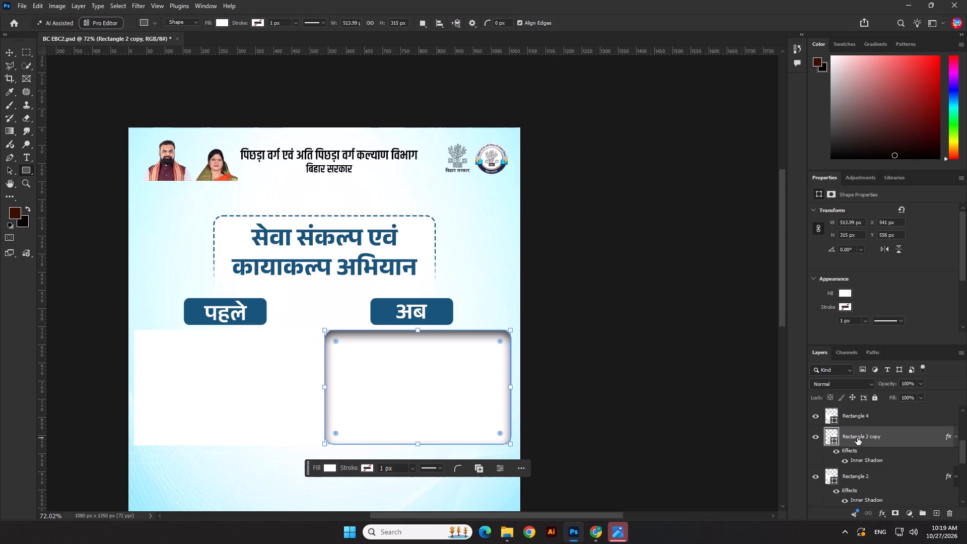
pyautogui.press('Delete')
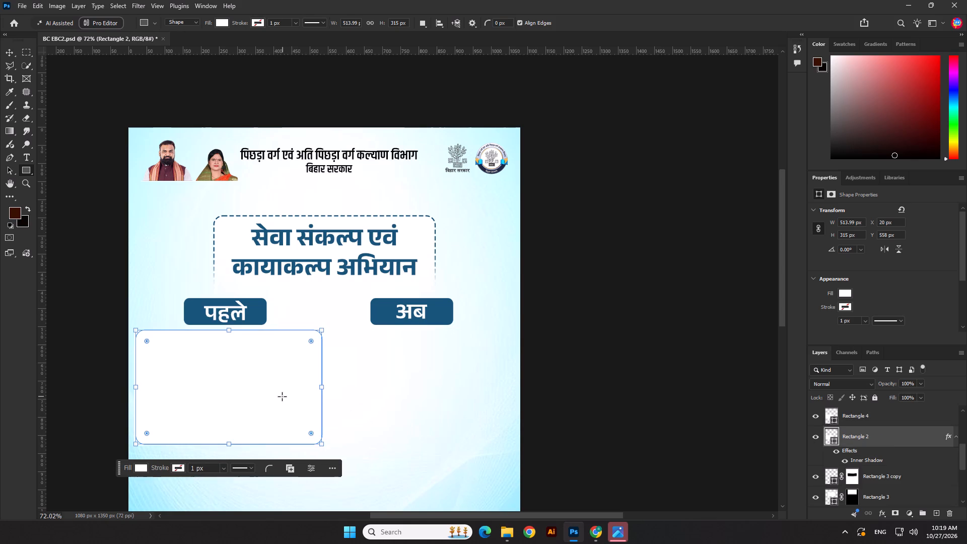
pyautogui.press('Delete')
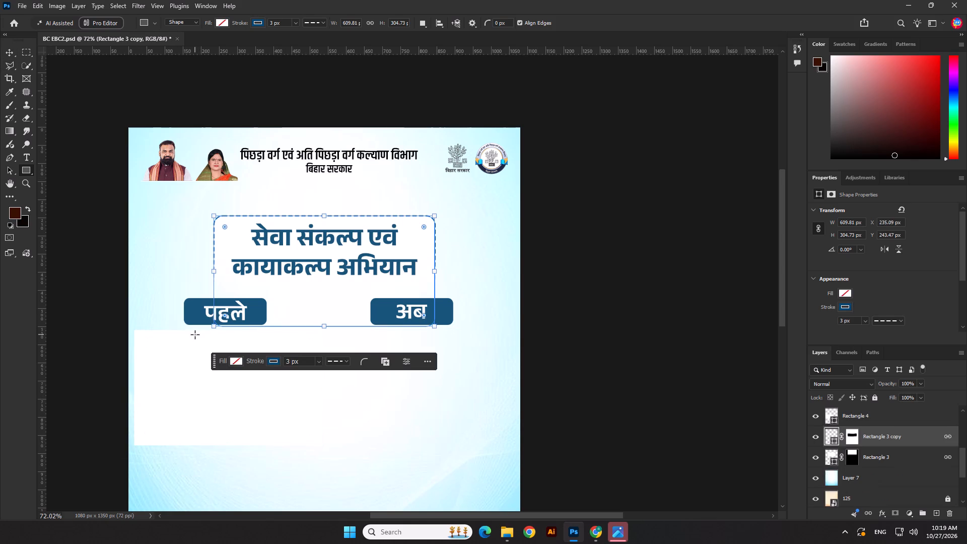
# Fill the new rectangle below the पहले label with the recently used label blue.
pyautogui.scroll(1, 209, 362)
pyautogui.click(8, 49)
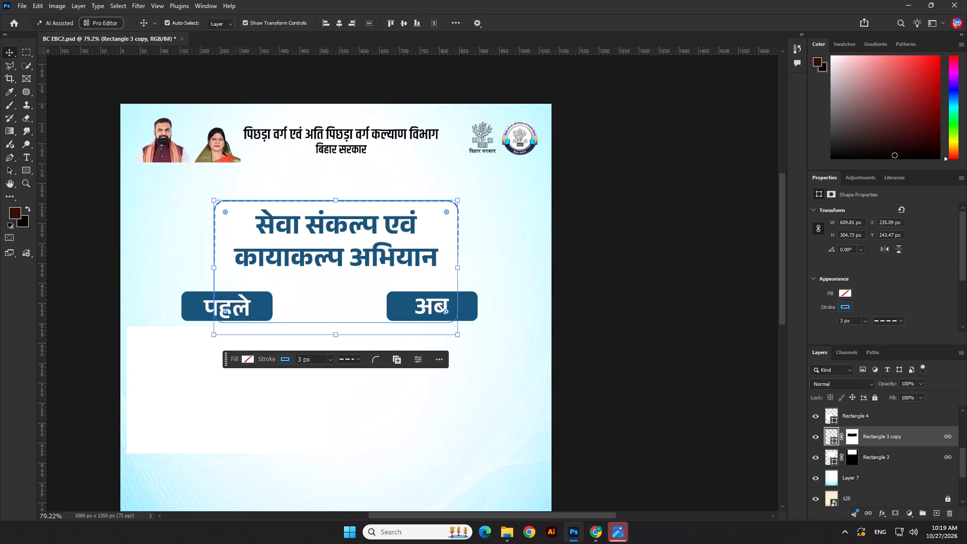
pyautogui.click(180, 373)
pyautogui.click(842, 294)
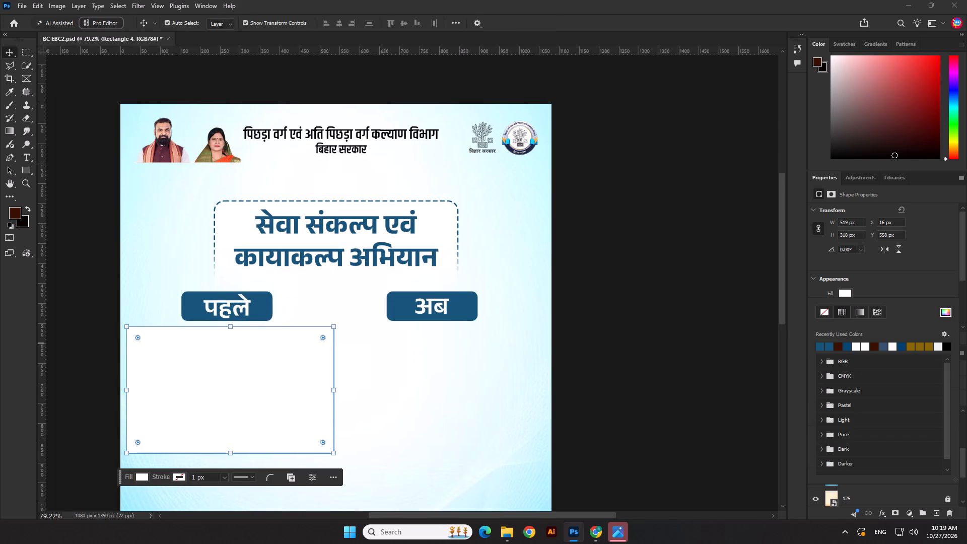
pyautogui.click(821, 348)
pyautogui.click(670, 364)
# Position the blue rectangle at about X 21, Y 571 px and duplicate it below the अब label at about X 551 px.
pyautogui.scroll(1, 422, 341)
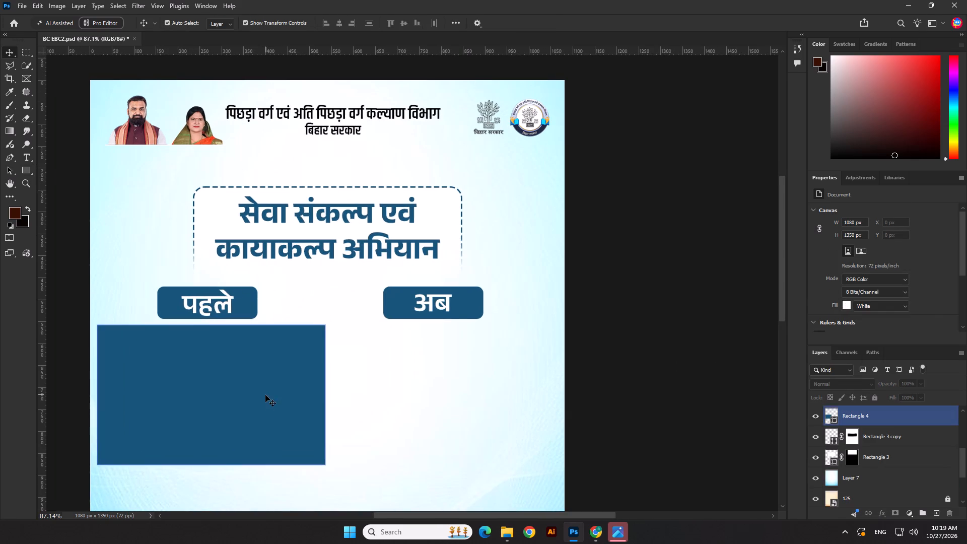
pyautogui.keyDown('alt'); pyautogui.keyDown('shift'); pyautogui.moveTo(246, 403); pyautogui.dragTo(360, 405); pyautogui.keyUp('shift'); pyautogui.keyUp('alt')
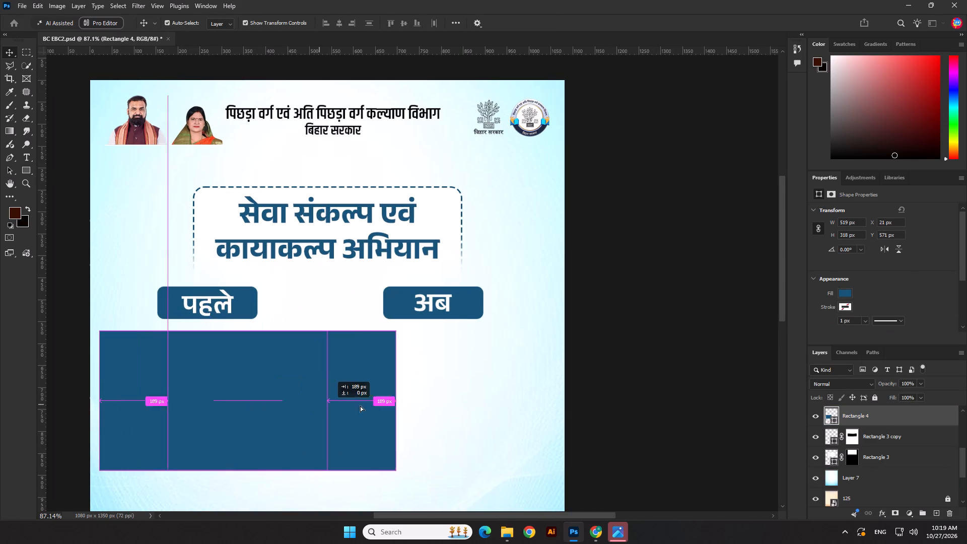
pyautogui.keyDown('alt'); pyautogui.keyDown('shift'); pyautogui.moveTo(360, 405); pyautogui.dragTo(478, 404); pyautogui.keyUp('shift'); pyautogui.keyUp('alt')
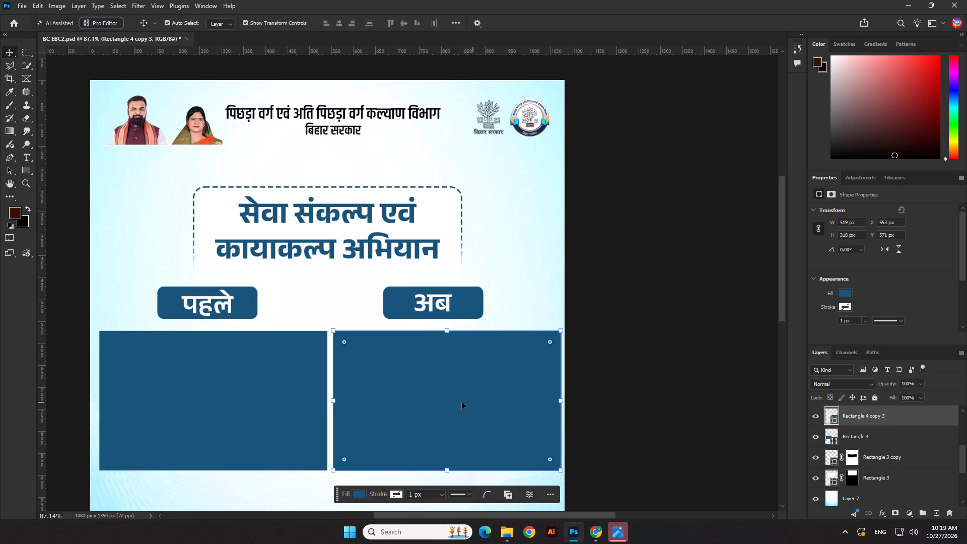
pyautogui.press('Left')
pyautogui.click(641, 331)
# Duplicate the अब-side rectangle over the one below पहले and fill the copy with white.
pyautogui.click(425, 392)
pyautogui.keyDown('alt'); pyautogui.keyDown('shift'); pyautogui.moveTo(453, 401); pyautogui.dragTo(245, 400); pyautogui.keyUp('shift'); pyautogui.keyUp('alt')
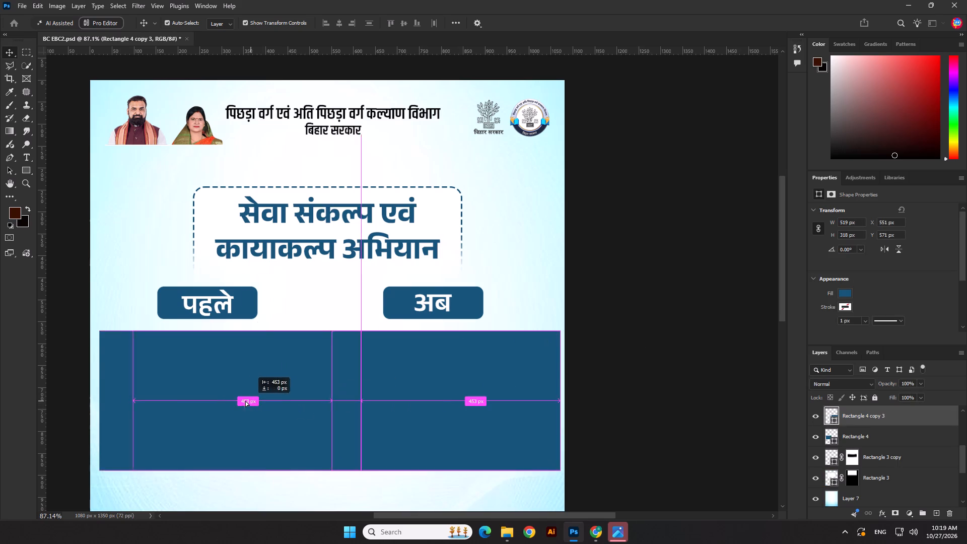
pyautogui.keyDown('alt'); pyautogui.keyDown('shift'); pyautogui.moveTo(245, 400); pyautogui.dragTo(214, 406); pyautogui.keyUp('shift'); pyautogui.keyUp('alt')
pyautogui.click(851, 294)
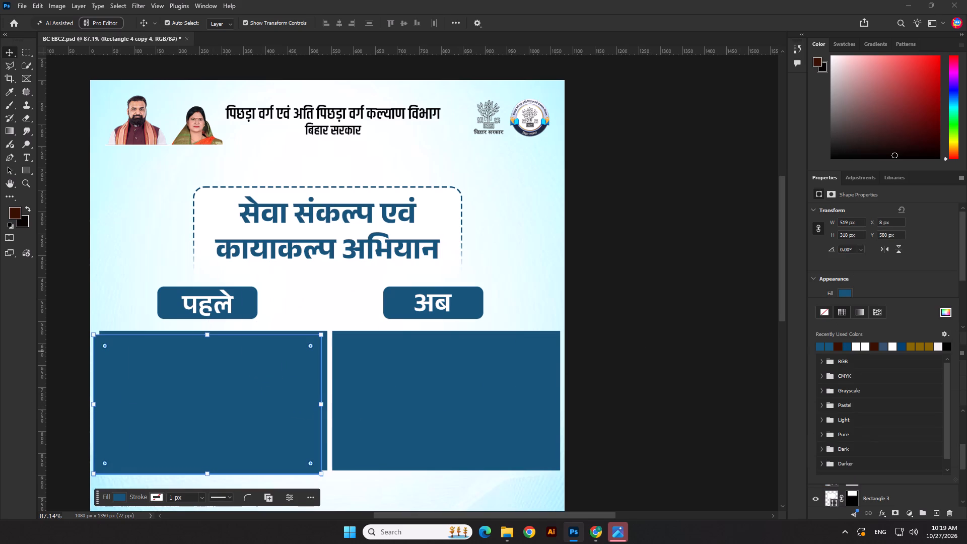
pyautogui.click(858, 346)
# Resize the white rectangle to about 505 × 302 px and inset it within the blue पहले frame at about X 28, Y 579 px.
pyautogui.keyDown('shift'); pyautogui.moveTo(322, 401); pyautogui.dragTo(292, 402); pyautogui.keyUp('shift')
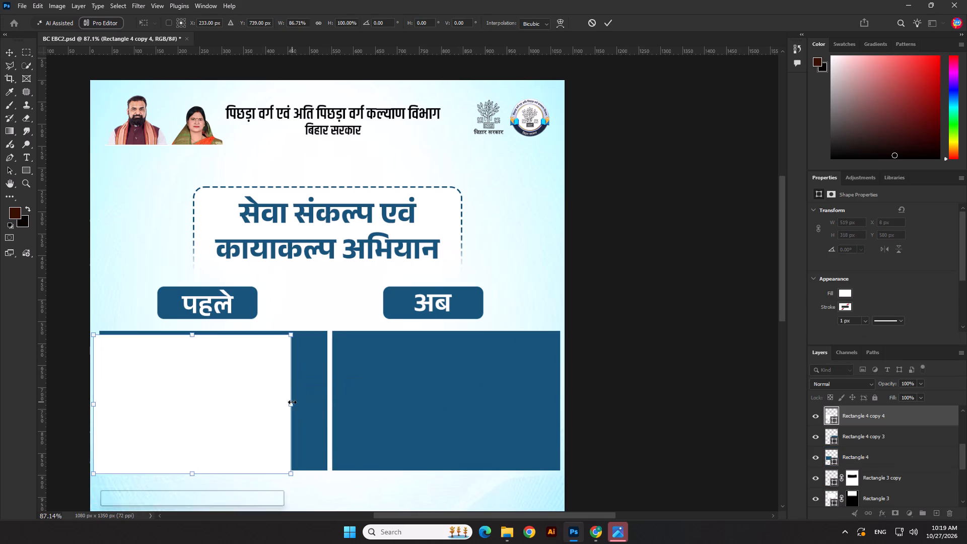
pyautogui.moveTo(259, 403); pyautogui.dragTo(268, 405)
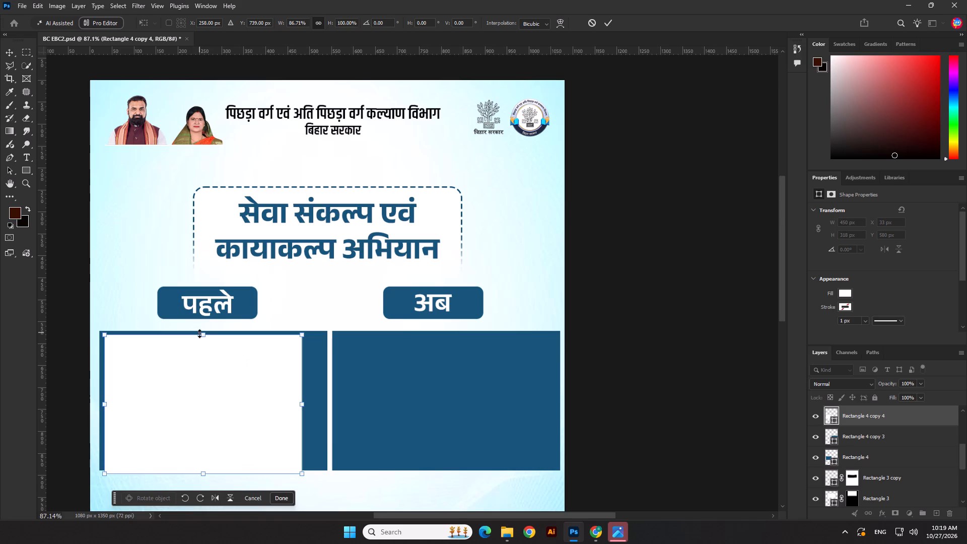
pyautogui.keyDown('shift'); pyautogui.moveTo(199, 335); pyautogui.dragTo(200, 342); pyautogui.keyUp('shift')
pyautogui.moveTo(201, 366); pyautogui.dragTo(201, 357)
pyautogui.press('Left')
pyautogui.press('Left')
pyautogui.press('Left')
pyautogui.press('Left')
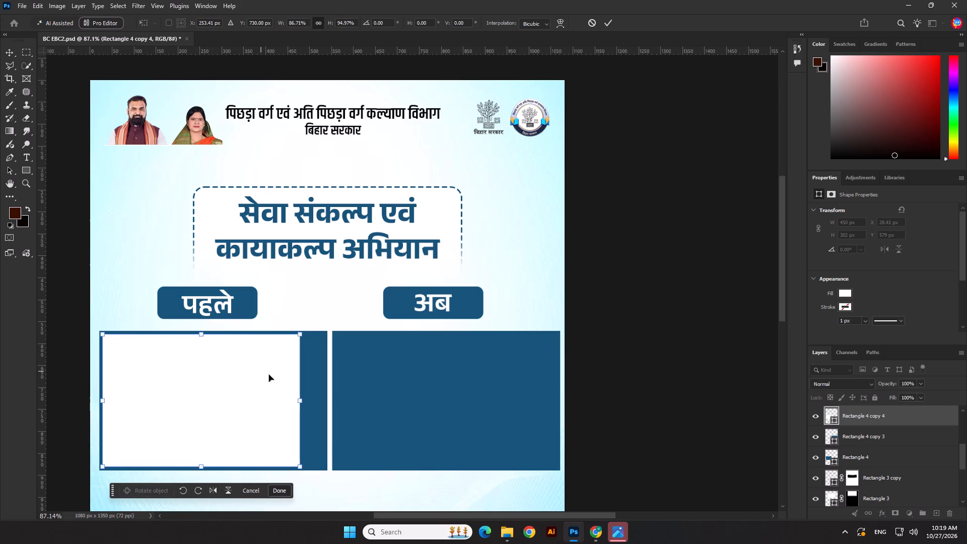
pyautogui.keyDown('shift'); pyautogui.moveTo(298, 399); pyautogui.dragTo(321, 398); pyautogui.keyUp('shift')
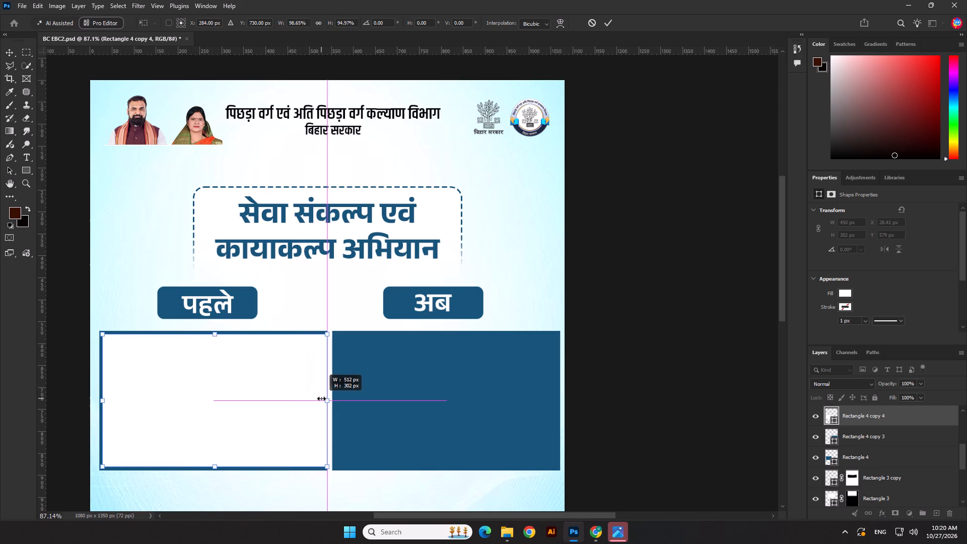
pyautogui.keyDown('shift'); pyautogui.moveTo(321, 398); pyautogui.dragTo(320, 399); pyautogui.keyUp('shift')
pyautogui.scroll(9, 320, 399)
pyautogui.moveTo(322, 404); pyautogui.dragTo(326, 404)
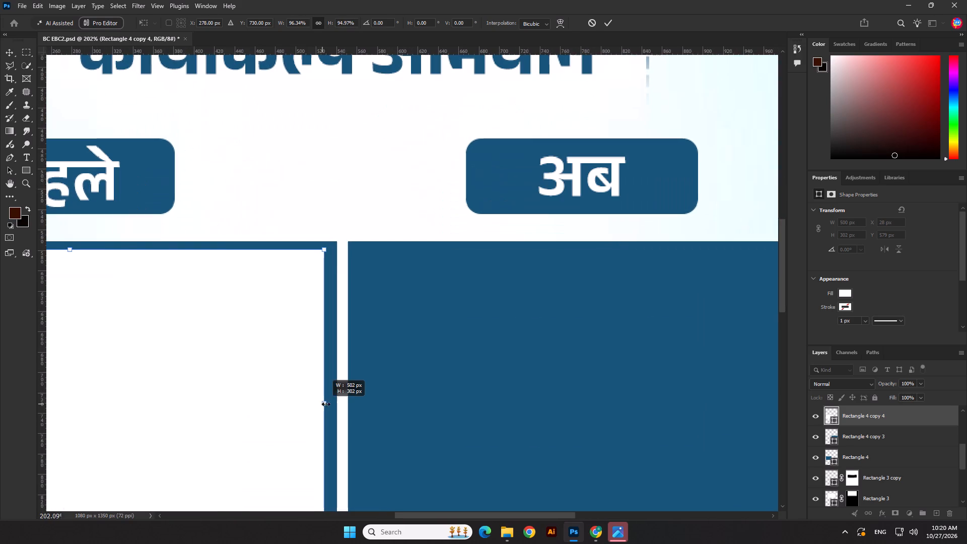
pyautogui.moveTo(326, 404); pyautogui.dragTo(328, 403)
pyautogui.scroll(-11, 416, 290)
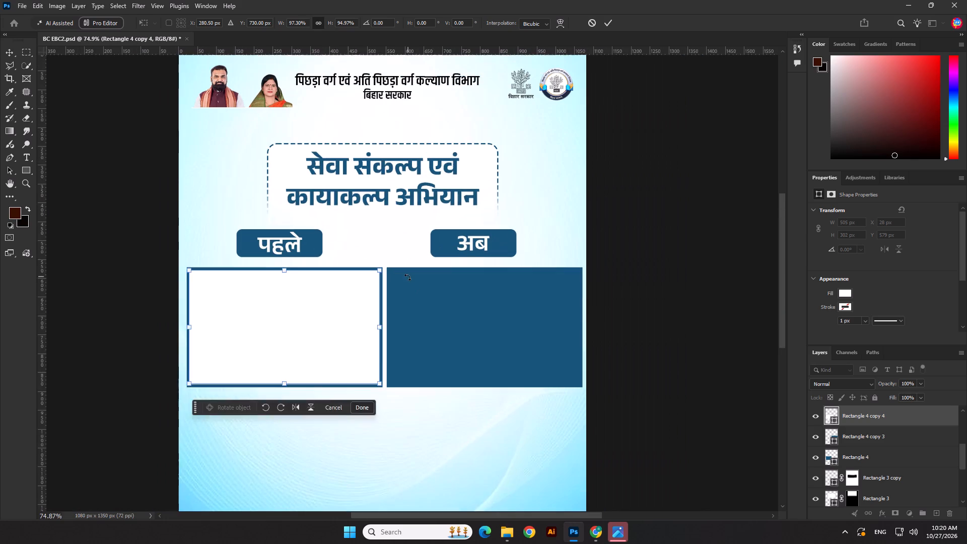
pyautogui.press('Return')
# Duplicate the white rectangle about 530 px across so it sits inside the blue rectangle below the अब label.
pyautogui.click(290, 347)
pyautogui.keyDown('alt'); pyautogui.keyDown('shift'); pyautogui.moveTo(291, 336); pyautogui.dragTo(493, 358); pyautogui.keyUp('shift'); pyautogui.keyUp('alt')
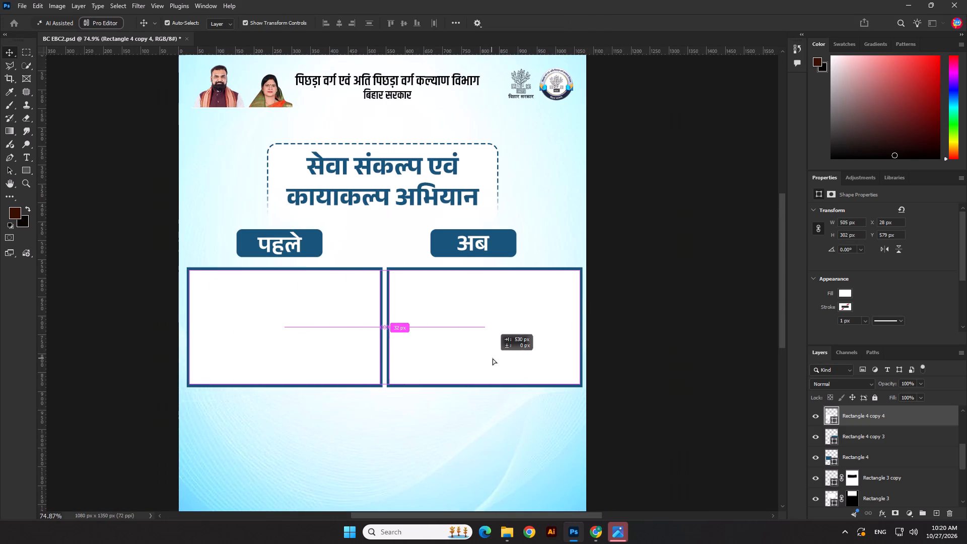
pyautogui.keyDown('alt'); pyautogui.keyDown('shift'); pyautogui.moveTo(493, 358); pyautogui.dragTo(492, 359); pyautogui.keyUp('shift'); pyautogui.keyUp('alt')
pyautogui.click(744, 357)
pyautogui.scroll(-3, 501, 316)
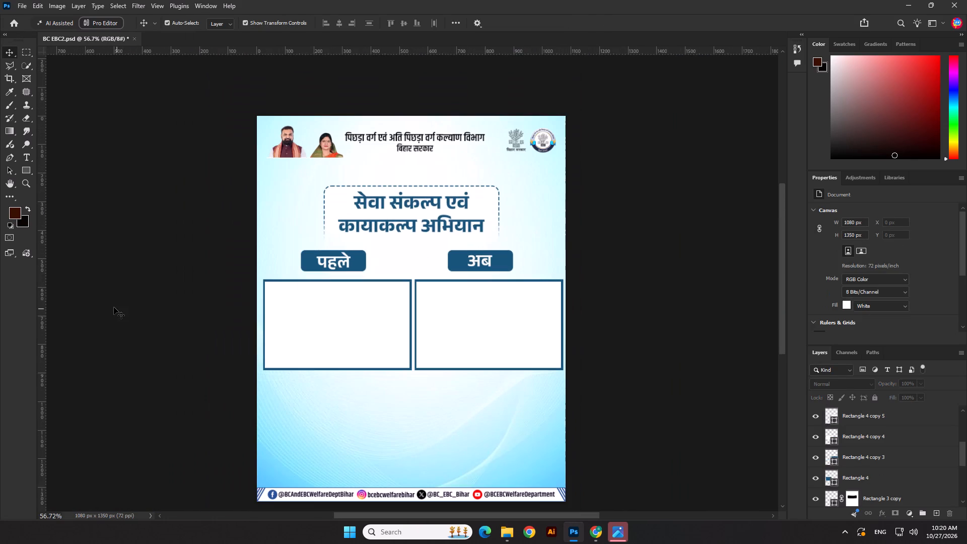
# Flip the light-blue background image vertically and shift it up to about Y -102 px.
pyautogui.click(388, 460)
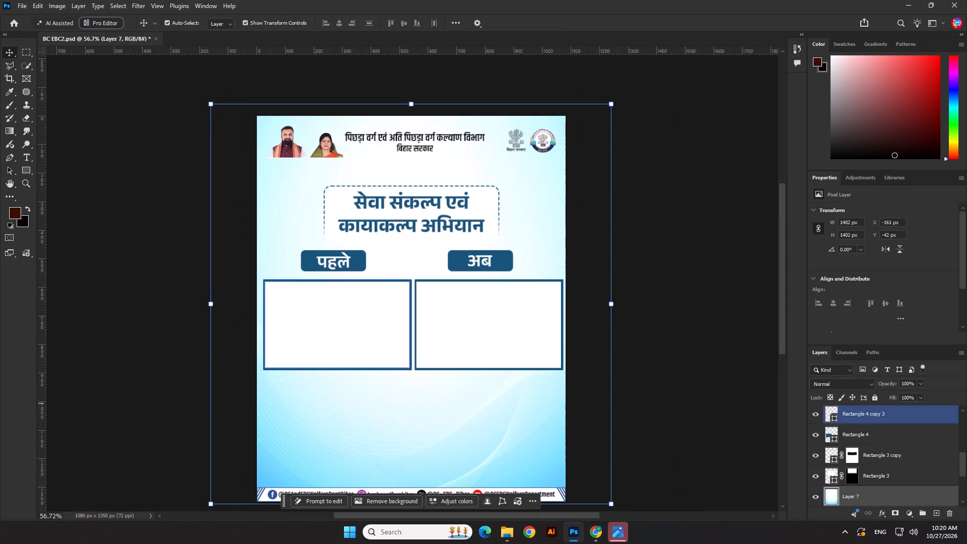
pyautogui.click(468, 442)
pyautogui.hotkey('ctrl', 't')
pyautogui.keyDown('ctrl'); pyautogui.rightClick(510, 448); pyautogui.keyUp('ctrl')
pyautogui.click(537, 441)
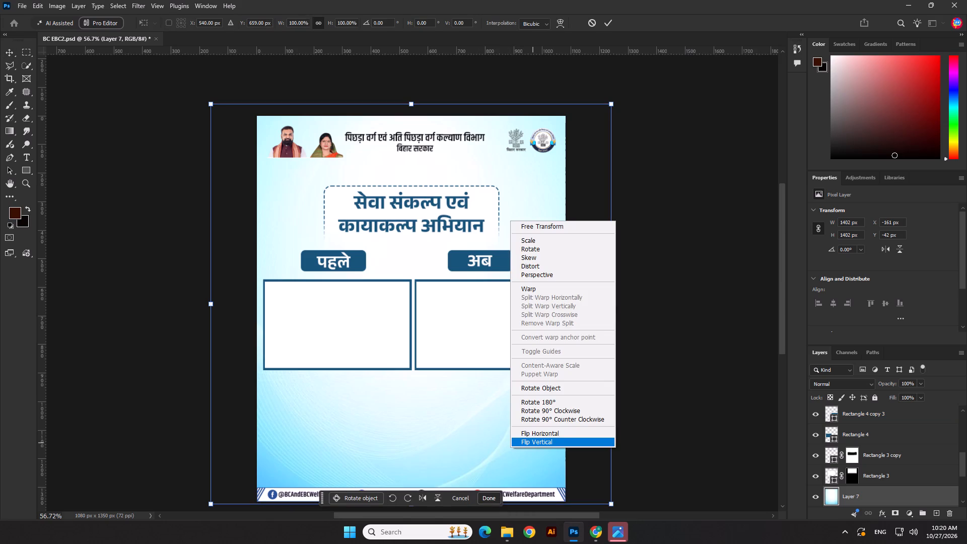
pyautogui.moveTo(536, 193); pyautogui.dragTo(538, 186)
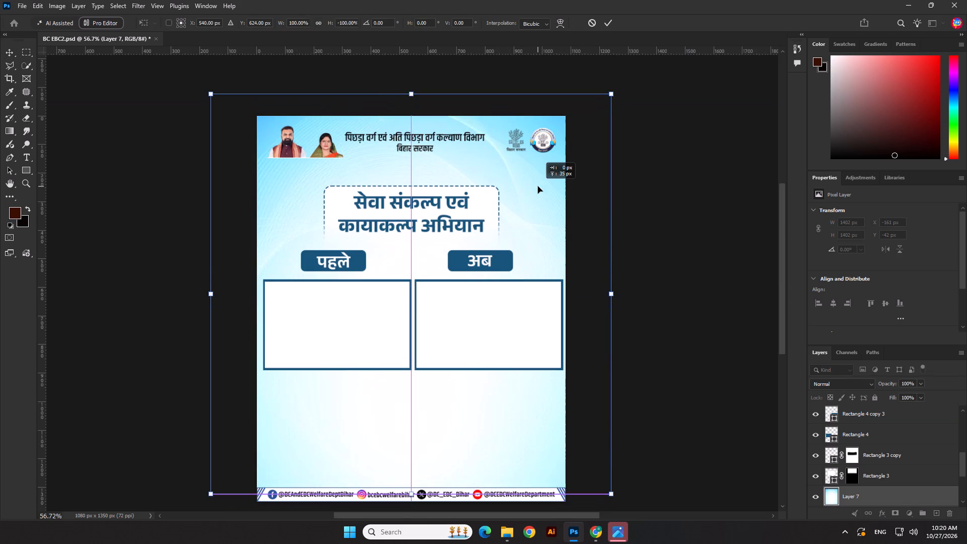
pyautogui.moveTo(538, 186); pyautogui.dragTo(540, 177)
pyautogui.press('Return')
pyautogui.click(685, 302)
pyautogui.scroll(-2, 615, 201)
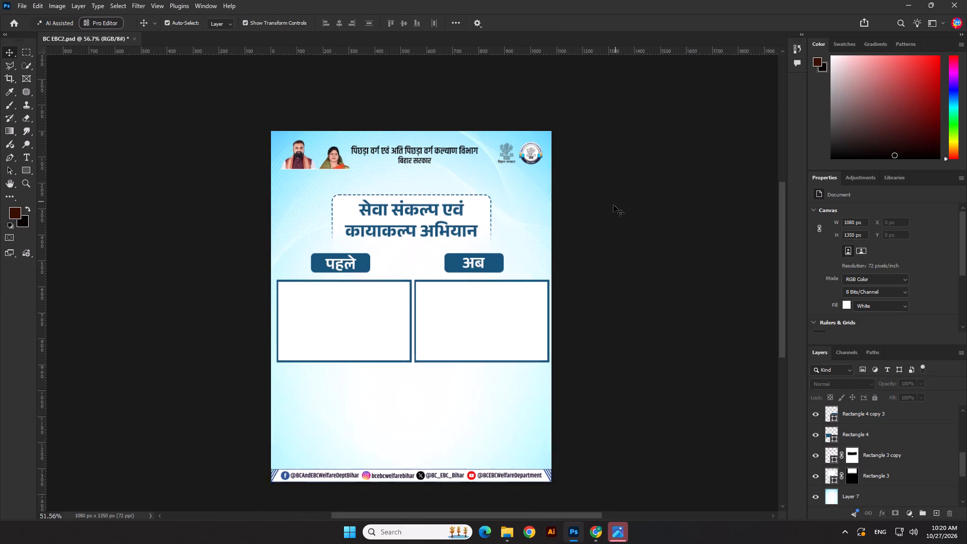
# Lock the flipped background layer completely.
pyautogui.click(370, 434)
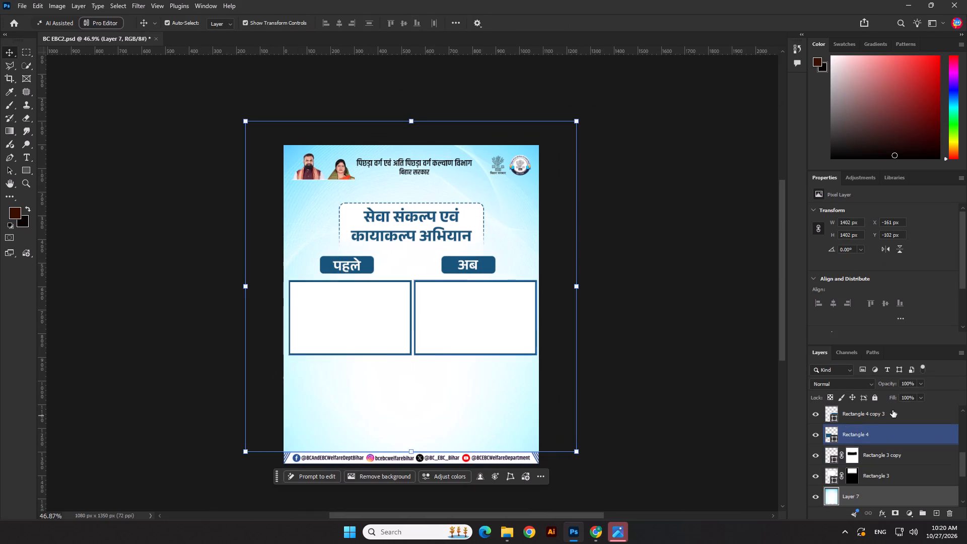
pyautogui.click(877, 401)
# Duplicate both blue-bordered frames straight down to form a second row with a narrow gap below the first.
pyautogui.moveTo(201, 295); pyautogui.dragTo(573, 364)
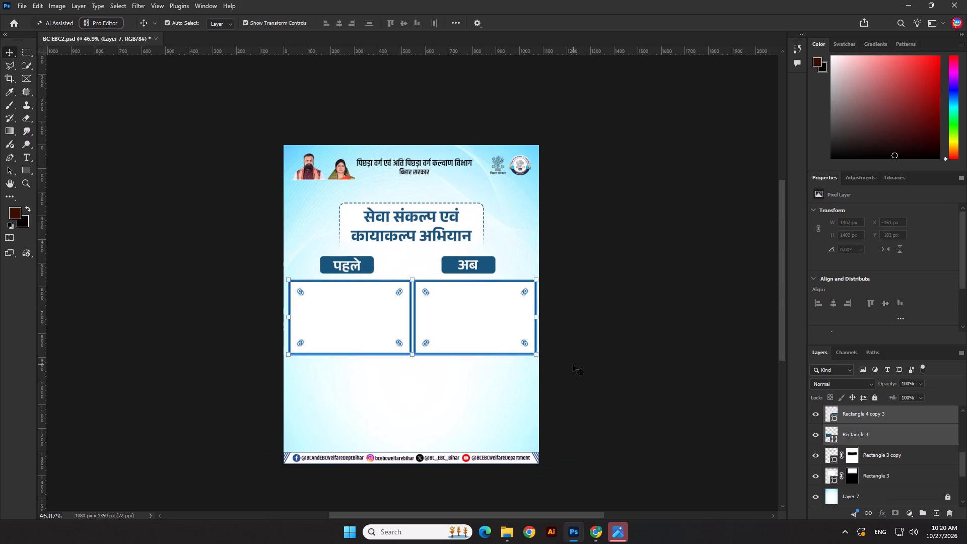
pyautogui.keyDown('alt'); pyautogui.moveTo(497, 333); pyautogui.dragTo(497, 412); pyautogui.keyUp('alt')
pyautogui.press('Up')
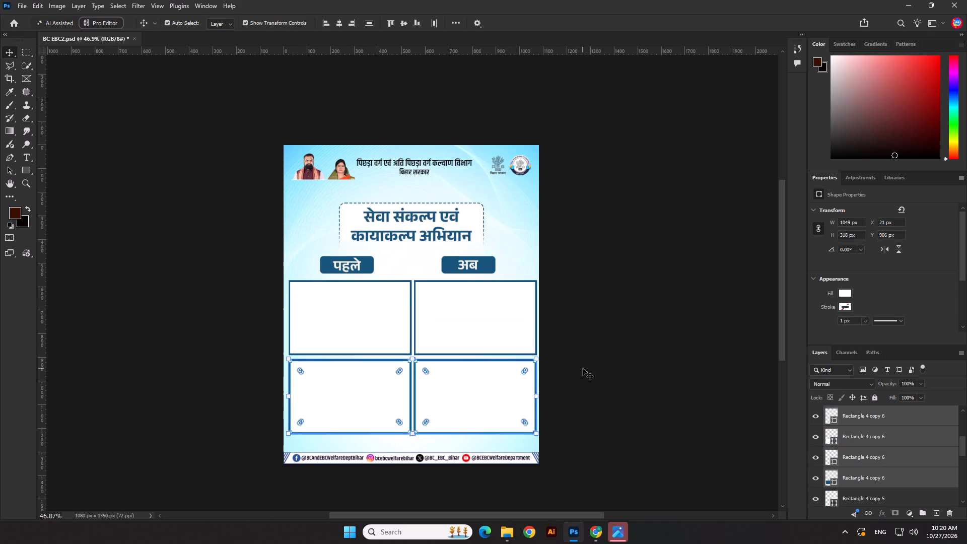
pyautogui.press('Up')
pyautogui.press('Return')
pyautogui.click(618, 367)
# Group all four photo frames and centre the group horizontally on the canvas.
pyautogui.moveTo(229, 289); pyautogui.dragTo(519, 424)
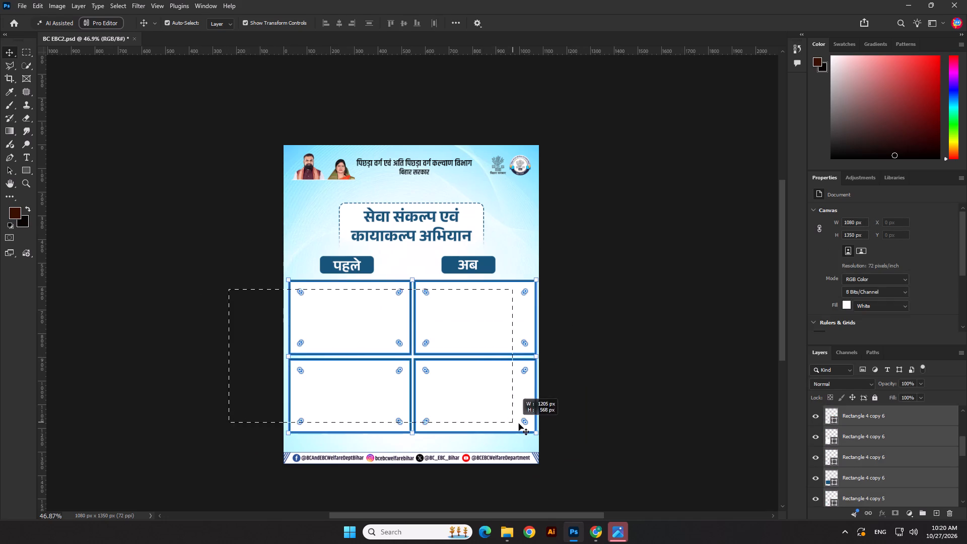
pyautogui.moveTo(519, 424); pyautogui.dragTo(521, 425)
pyautogui.hotkey('ctrl', 'g')
pyautogui.click(453, 23)
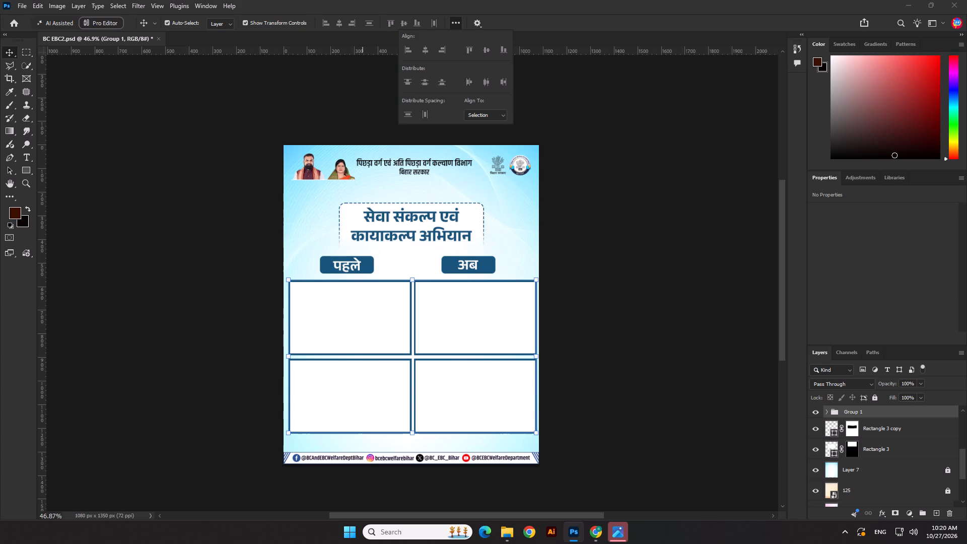
pyautogui.click(488, 118)
pyautogui.click(486, 134)
pyautogui.click(334, 24)
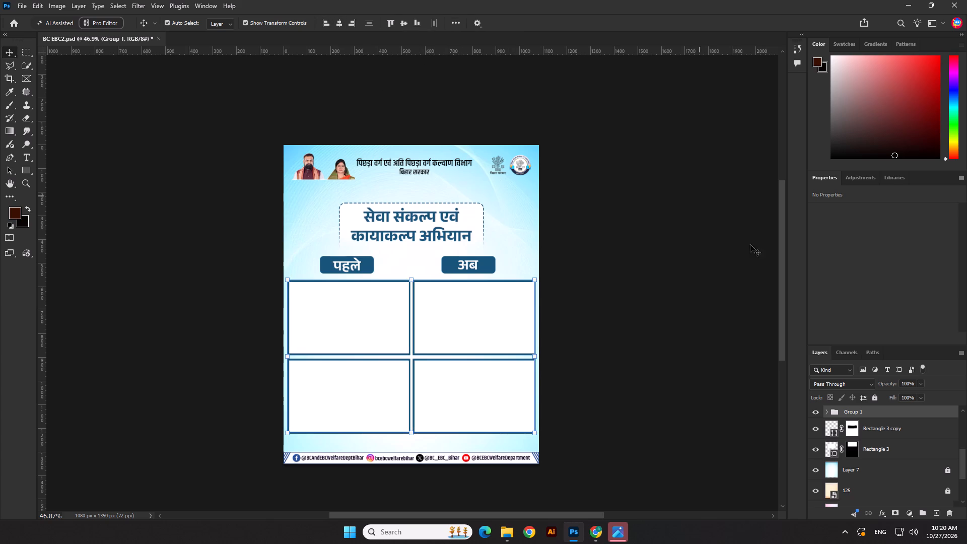
# Move the frame group down by about 10 px.
pyautogui.hotkey('shift', 'Down')
pyautogui.hotkey('shift', 'Down')
pyautogui.hotkey('shift', 'Down')
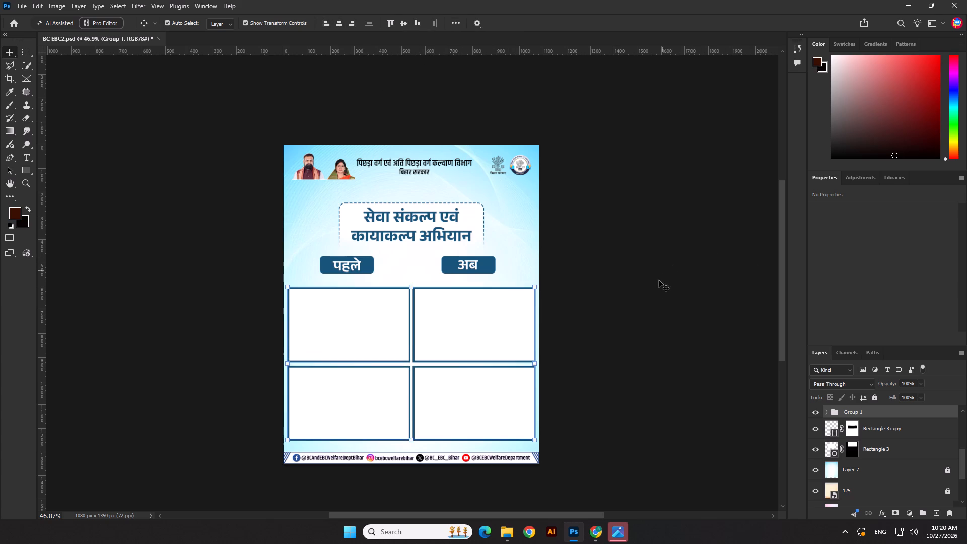
pyautogui.hotkey('shift', 'Up')
pyautogui.hotkey('shift', 'Up')
pyautogui.click(656, 286)
pyautogui.scroll(3, 343, 267)
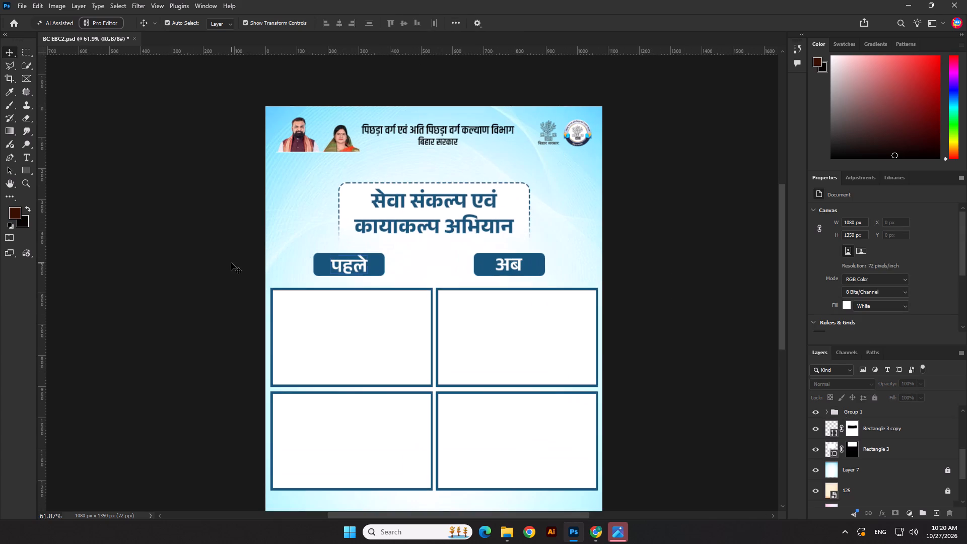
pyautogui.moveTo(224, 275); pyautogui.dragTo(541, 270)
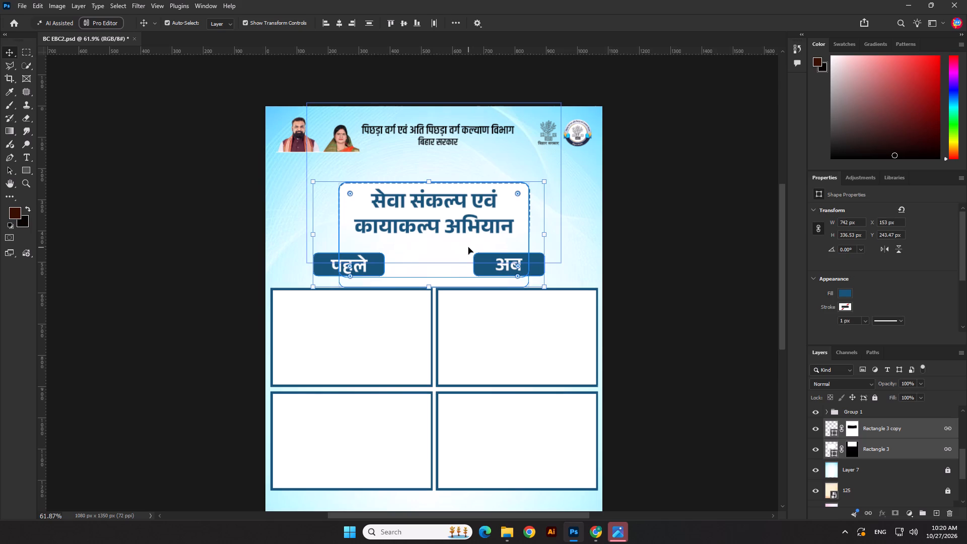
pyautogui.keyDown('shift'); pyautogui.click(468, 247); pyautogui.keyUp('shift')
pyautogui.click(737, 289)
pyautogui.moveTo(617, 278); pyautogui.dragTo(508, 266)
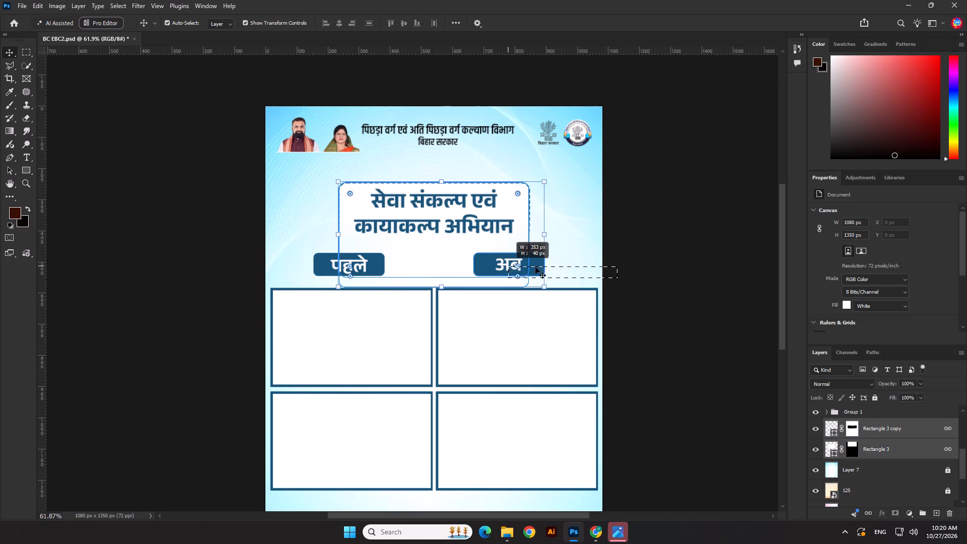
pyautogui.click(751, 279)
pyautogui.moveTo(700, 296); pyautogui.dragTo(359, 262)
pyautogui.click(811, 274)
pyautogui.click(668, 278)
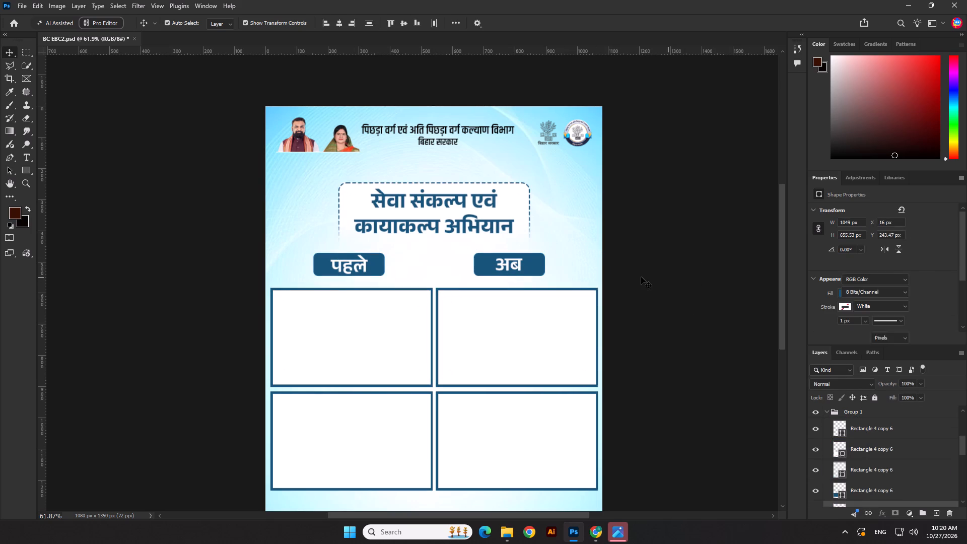
# Select the heading, its dashed box and both पहले and अब labels, and move them down about 10 px together.
pyautogui.moveTo(640, 279); pyautogui.dragTo(330, 269)
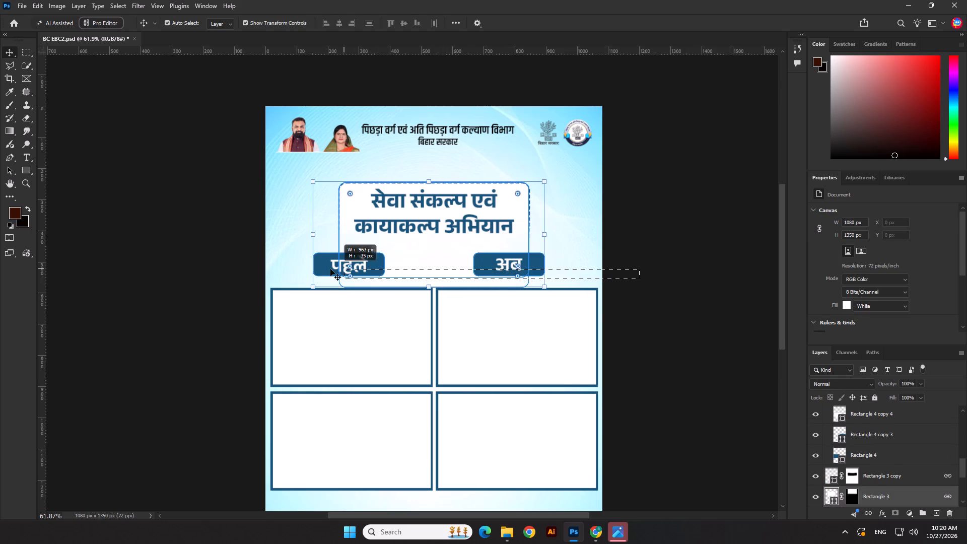
pyautogui.moveTo(330, 269); pyautogui.dragTo(314, 267)
pyautogui.keyDown('shift'); pyautogui.moveTo(221, 211); pyautogui.dragTo(641, 210); pyautogui.keyUp('shift')
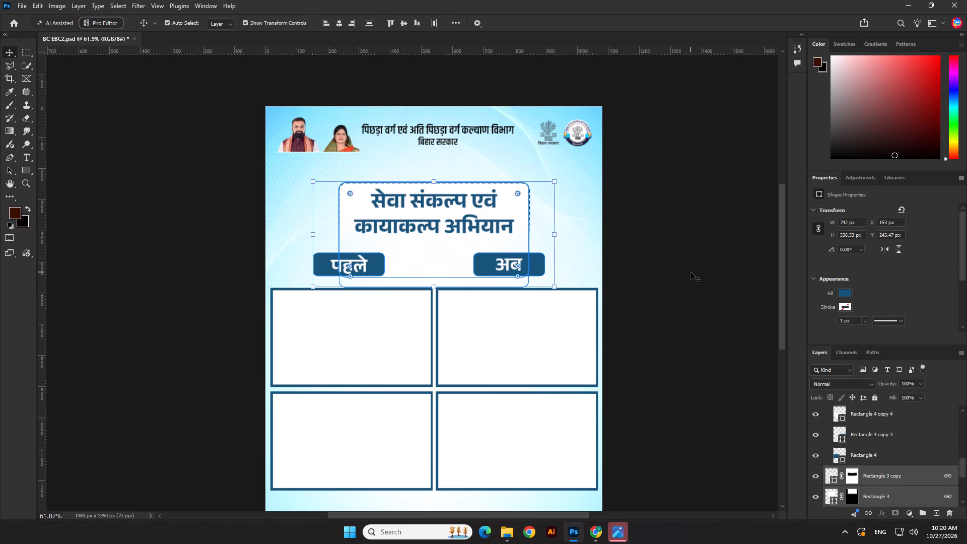
pyautogui.hotkey('shift', 'Down')
pyautogui.click(694, 275)
pyautogui.scroll(-4, 614, 224)
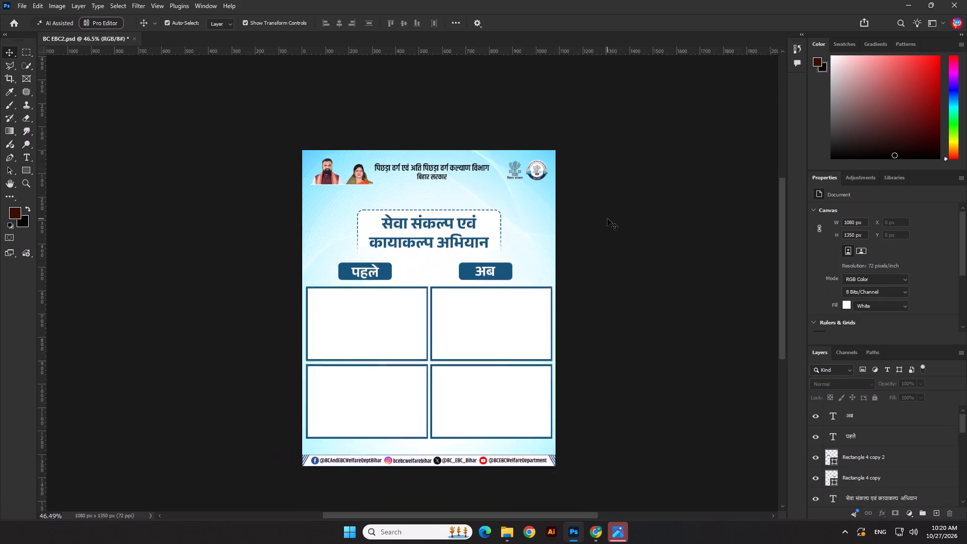
# Set all corner radii of the upper blue rectangle below the पहले label to 15 px.
pyautogui.scroll(9, 415, 340)
pyautogui.click(435, 260)
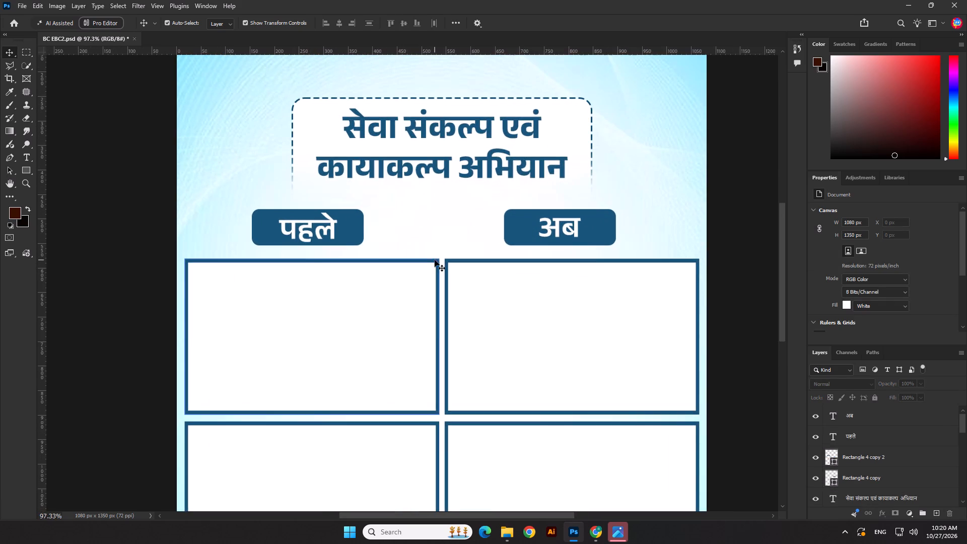
pyautogui.scroll(-5, 914, 258)
pyautogui.moveTo(853, 306); pyautogui.dragTo(762, 308)
pyautogui.press('1')
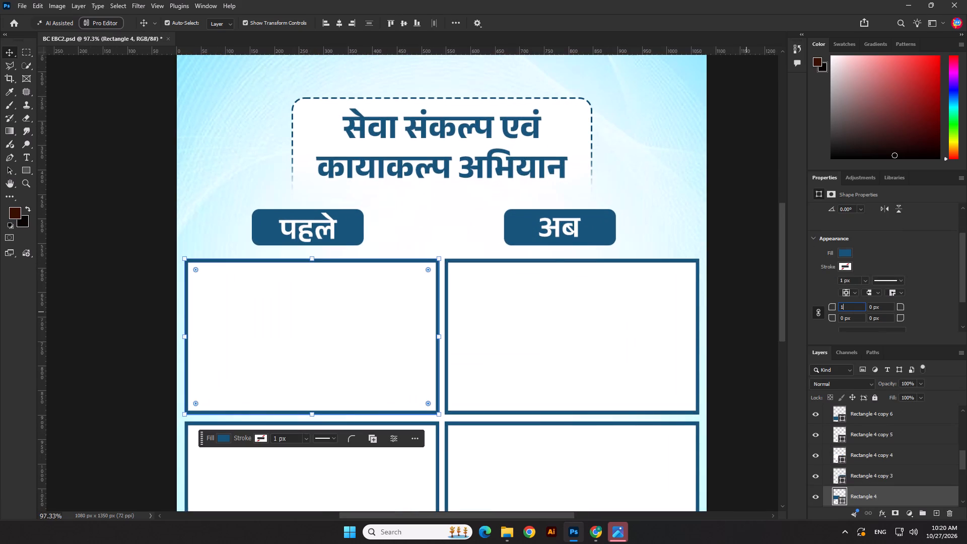
pyautogui.press('5')
pyautogui.press('Return')
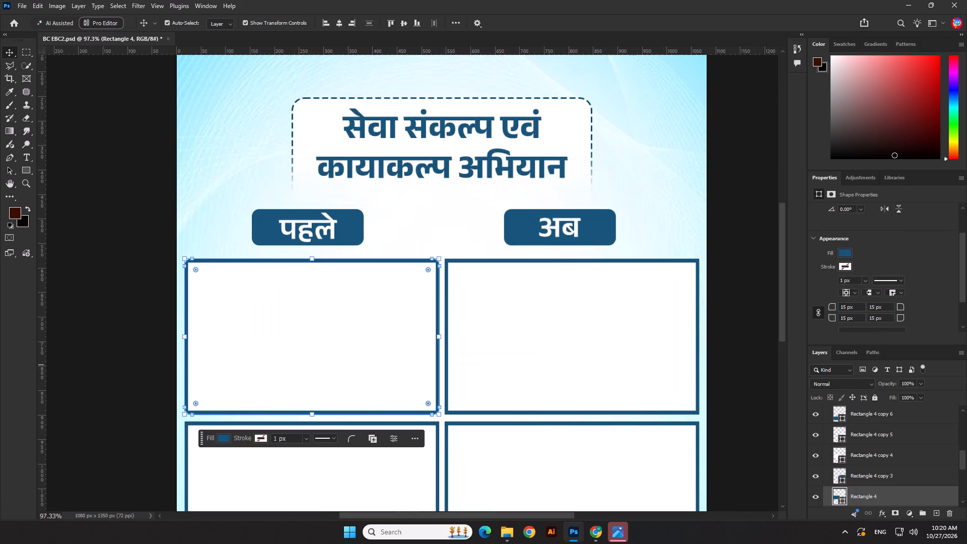
# Set all corner radii of the upper blue rectangle below the अब label to 15 px.
pyautogui.click(698, 259)
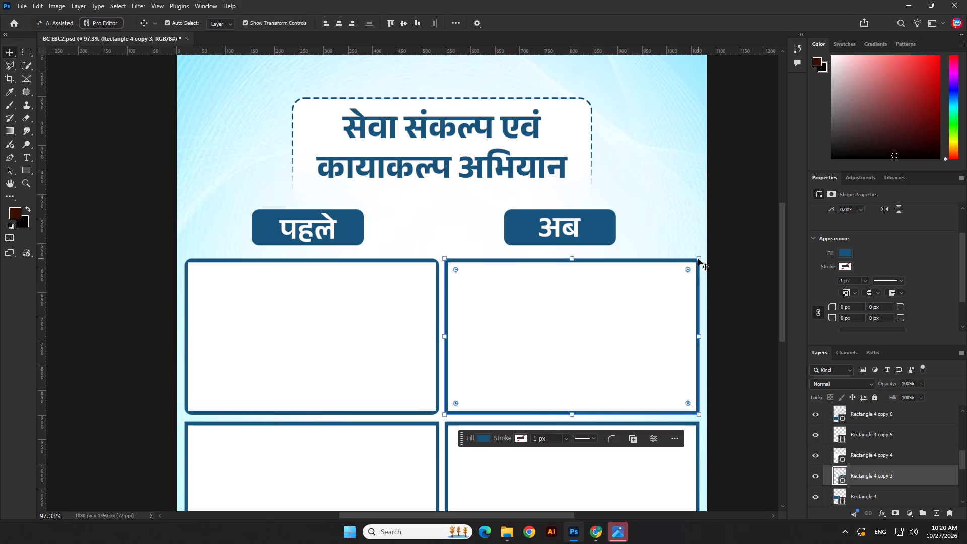
pyautogui.moveTo(850, 308); pyautogui.dragTo(786, 304)
pyautogui.press('1')
pyautogui.press('5')
pyautogui.press('Return')
pyautogui.click(729, 374)
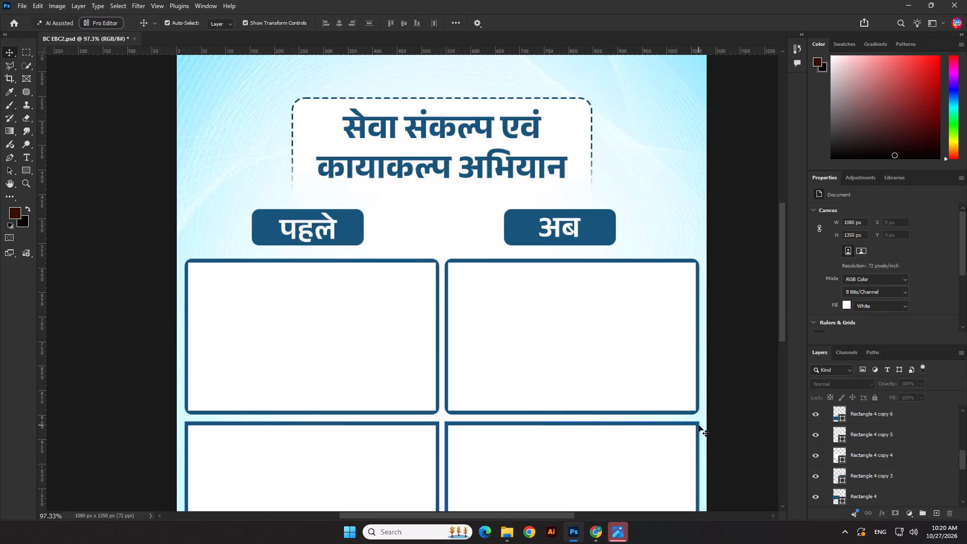
# Set all corner radii of the second-row blue rectangle on the अब side to 15 px.
pyautogui.click(699, 425)
pyautogui.scroll(-4, 878, 293)
pyautogui.moveTo(857, 313); pyautogui.dragTo(797, 317)
pyautogui.write('15')
pyautogui.press('Return')
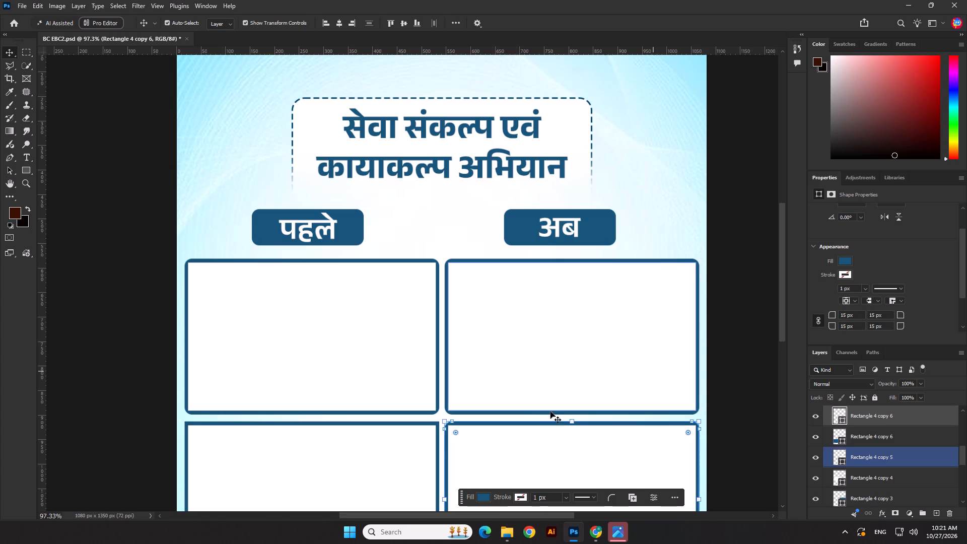
# Set all corner radii of the second-row blue rectangle on the पहले side to 15 px.
pyautogui.click(414, 422)
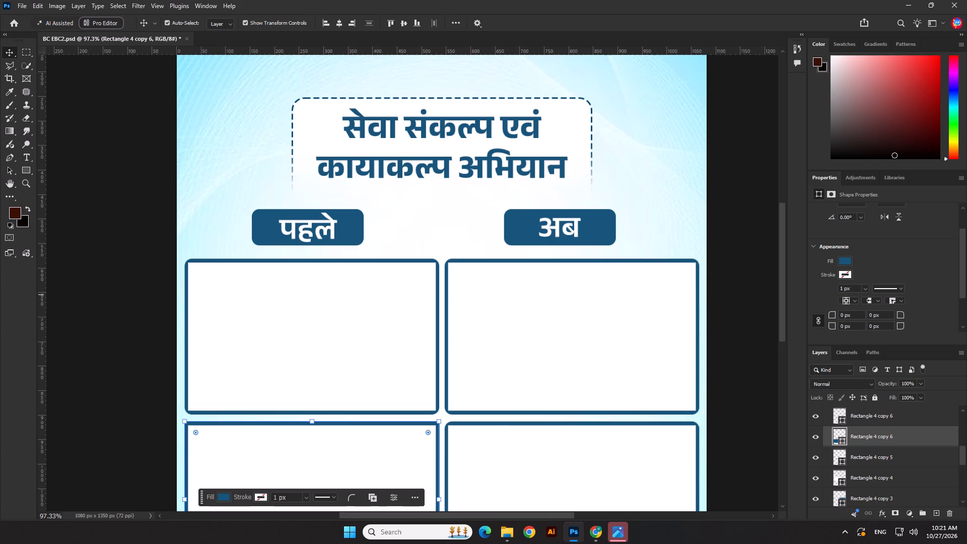
pyautogui.moveTo(853, 317); pyautogui.dragTo(804, 318)
pyautogui.write('15')
pyautogui.press('Return')
pyautogui.click(732, 304)
# Save the poster document.
pyautogui.scroll(-4, 441, 254)
pyautogui.hotkey('ctrl', 's')
pyautogui.click(657, 158)
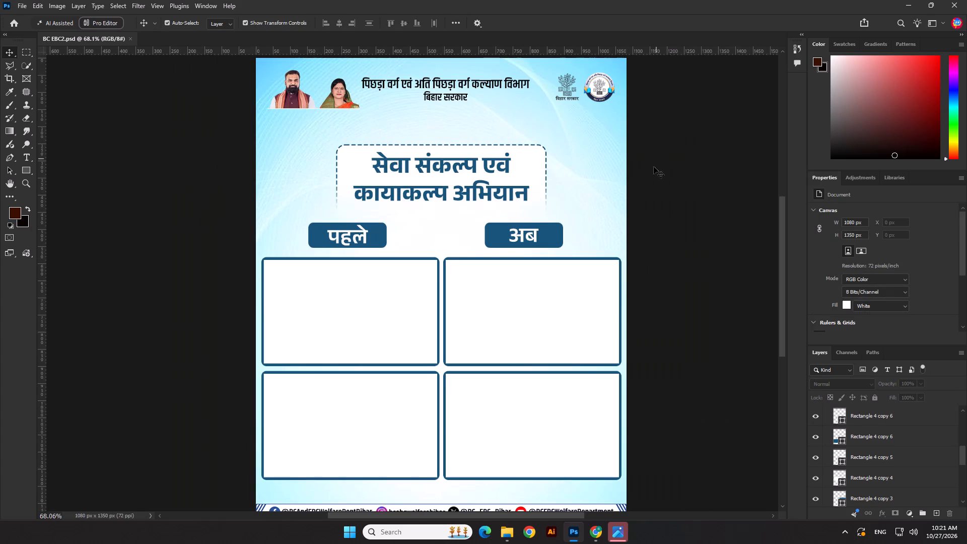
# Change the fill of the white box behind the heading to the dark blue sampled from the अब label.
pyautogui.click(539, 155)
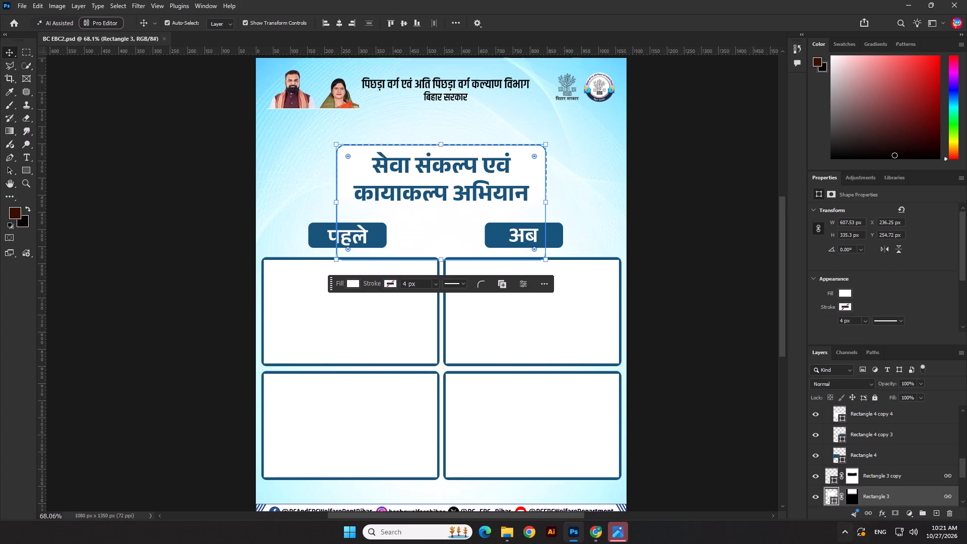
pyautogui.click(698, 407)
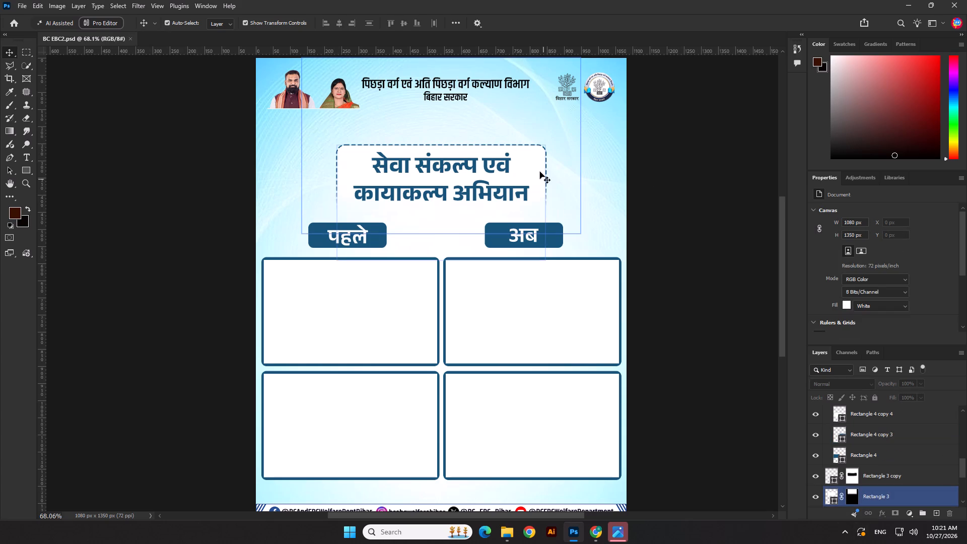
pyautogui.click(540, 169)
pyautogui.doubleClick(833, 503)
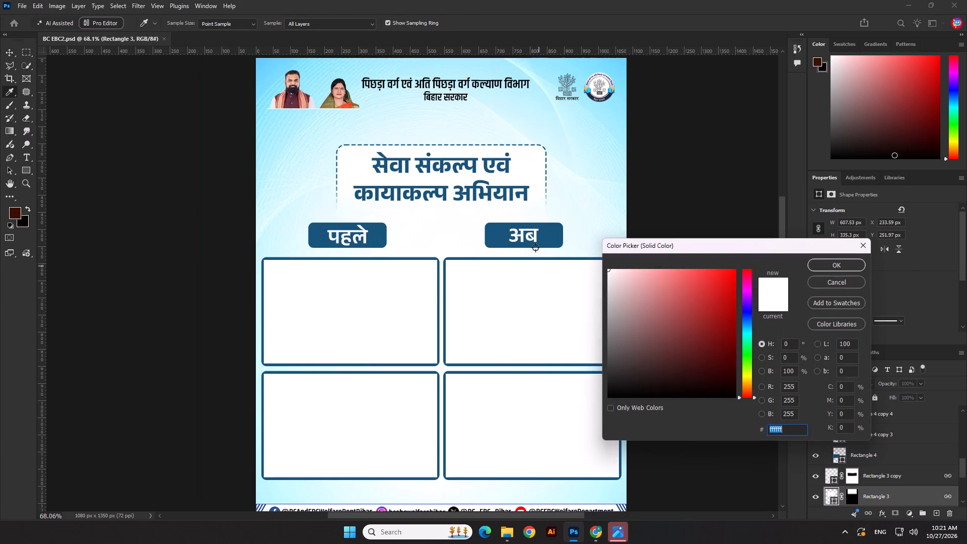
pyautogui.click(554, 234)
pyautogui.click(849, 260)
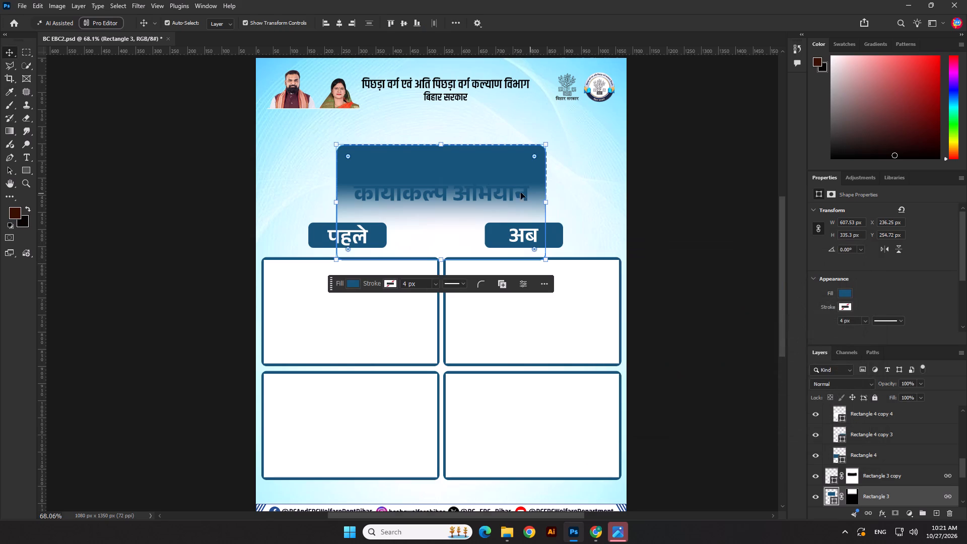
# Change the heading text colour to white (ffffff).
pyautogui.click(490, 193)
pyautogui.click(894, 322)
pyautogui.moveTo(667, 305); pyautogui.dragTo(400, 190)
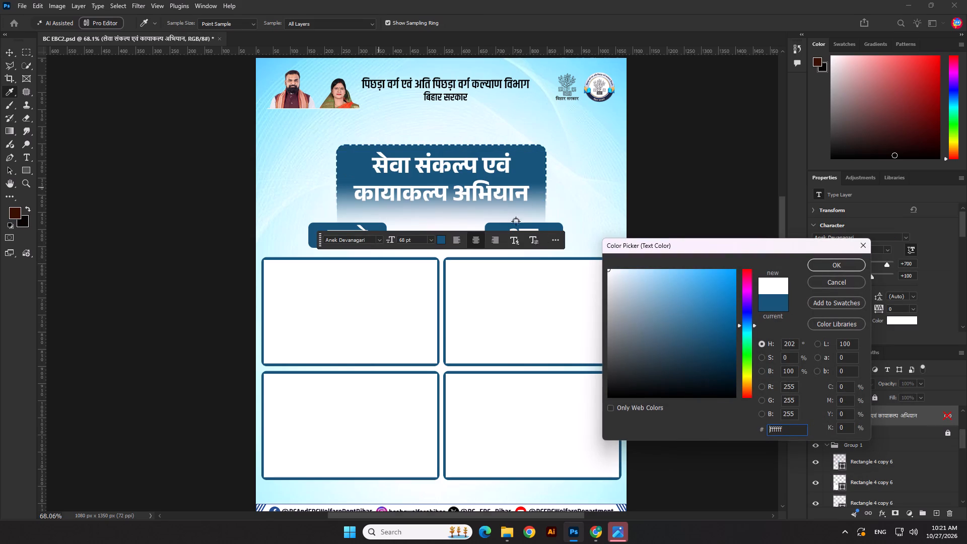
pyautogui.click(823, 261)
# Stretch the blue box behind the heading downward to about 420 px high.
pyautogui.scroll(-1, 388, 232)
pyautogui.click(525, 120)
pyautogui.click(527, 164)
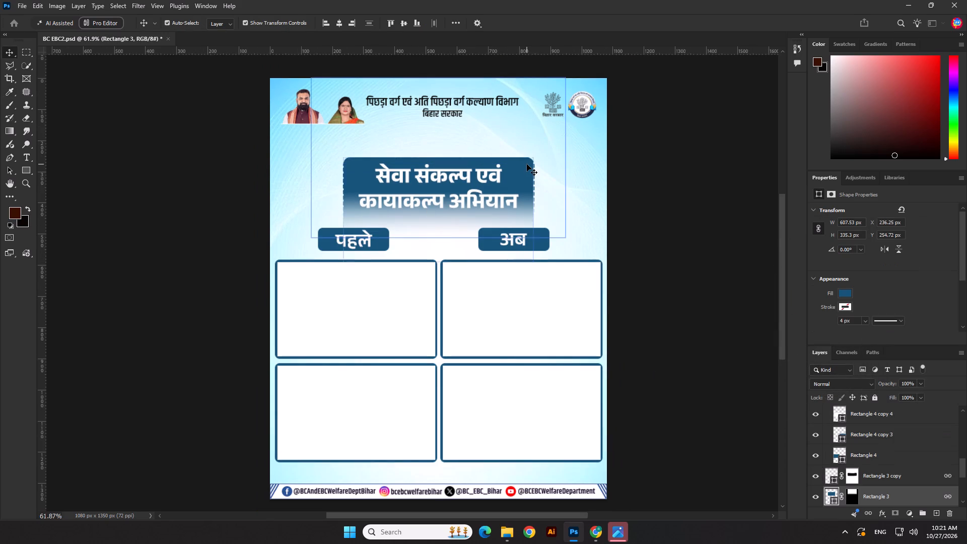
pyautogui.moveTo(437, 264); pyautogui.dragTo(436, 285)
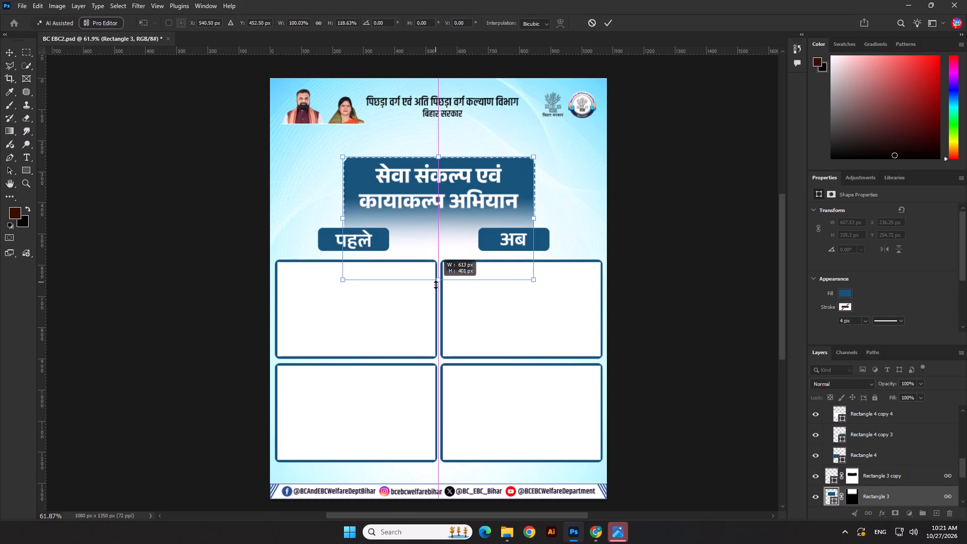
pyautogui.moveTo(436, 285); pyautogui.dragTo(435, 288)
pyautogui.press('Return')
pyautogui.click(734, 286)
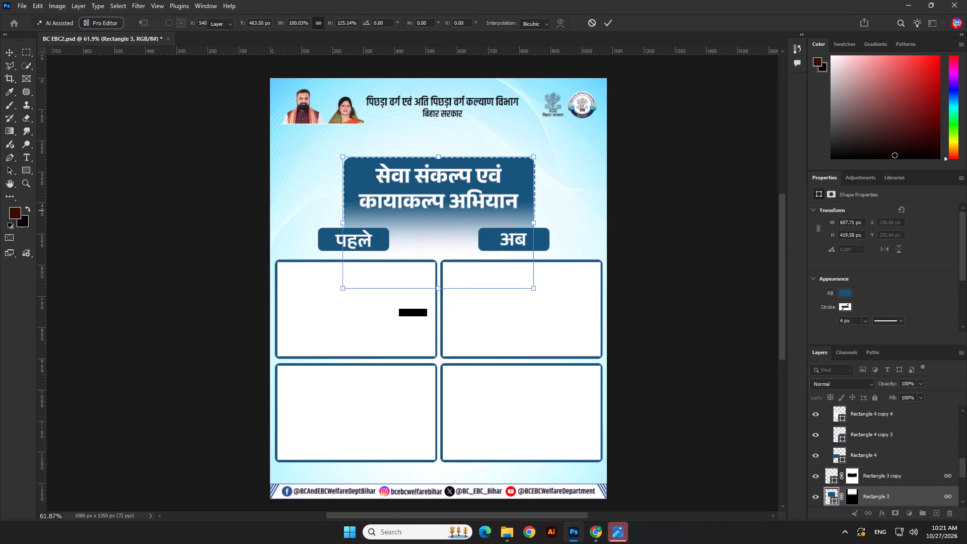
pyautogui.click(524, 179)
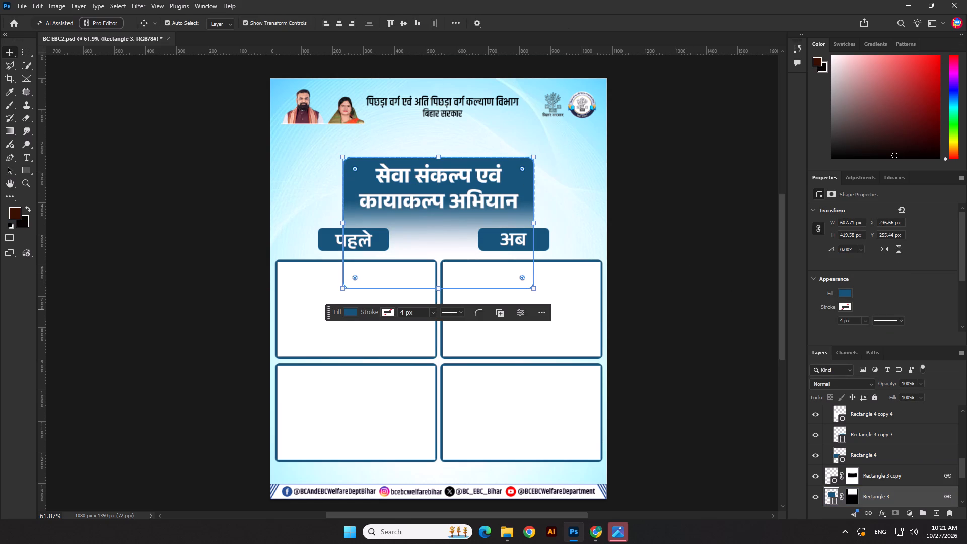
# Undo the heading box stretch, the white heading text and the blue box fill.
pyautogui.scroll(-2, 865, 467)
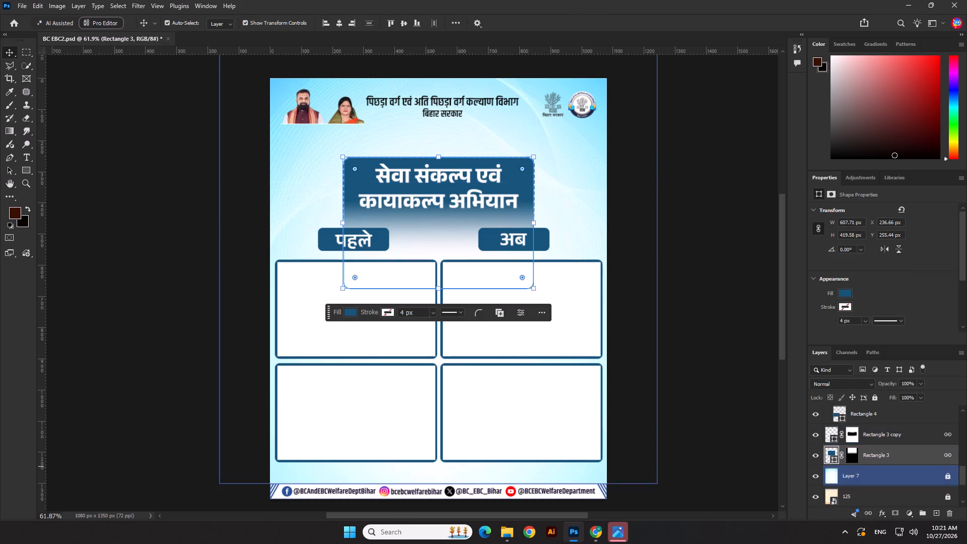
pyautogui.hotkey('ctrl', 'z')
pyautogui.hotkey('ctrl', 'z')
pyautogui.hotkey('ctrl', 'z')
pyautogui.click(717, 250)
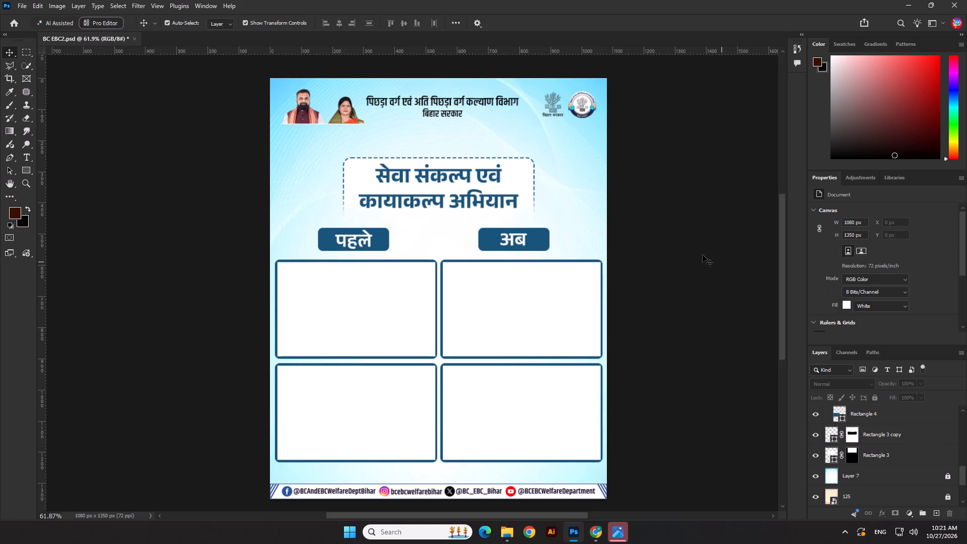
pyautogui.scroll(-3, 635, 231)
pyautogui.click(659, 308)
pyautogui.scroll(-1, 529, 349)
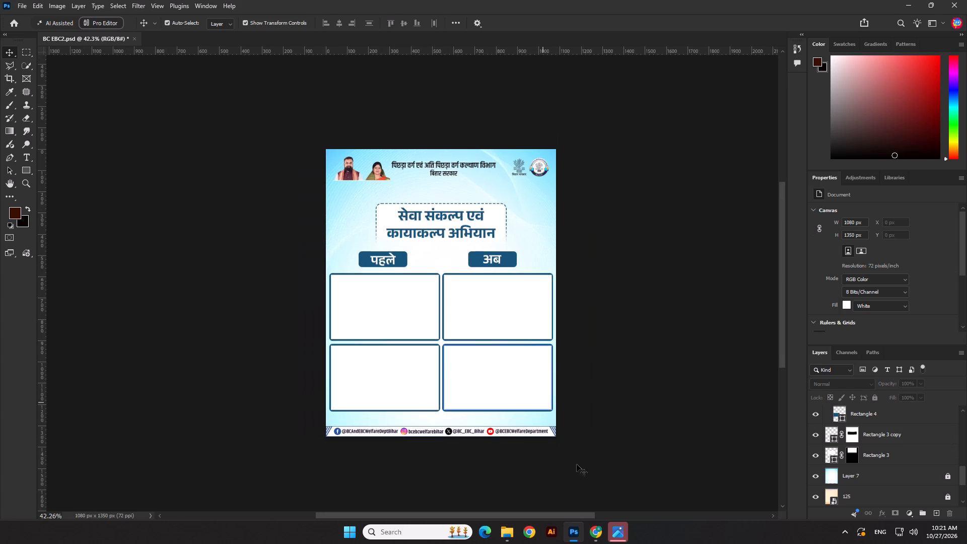
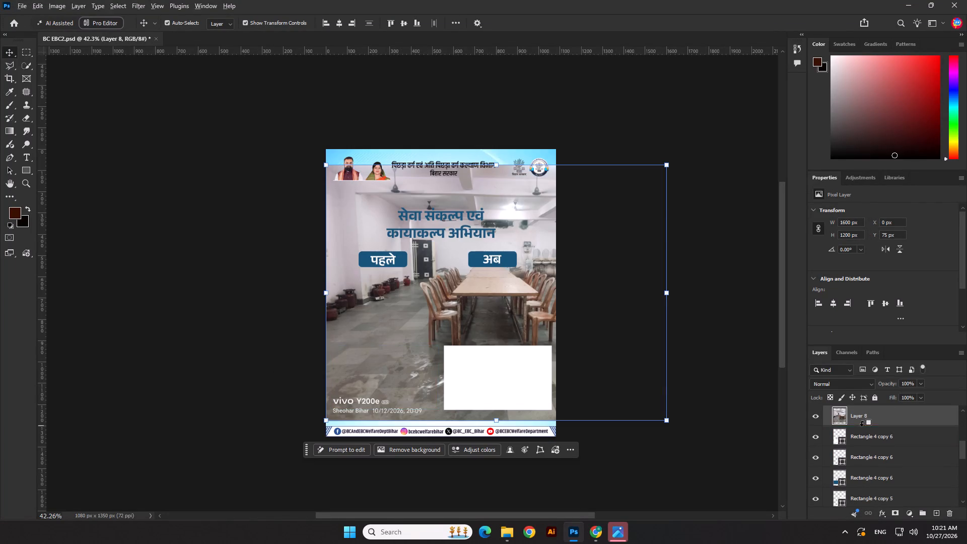
# Scale the dining-hall photo down to about 36% and move it into the lower frame under the पहले label.
pyautogui.moveTo(496, 161); pyautogui.dragTo(501, 325)
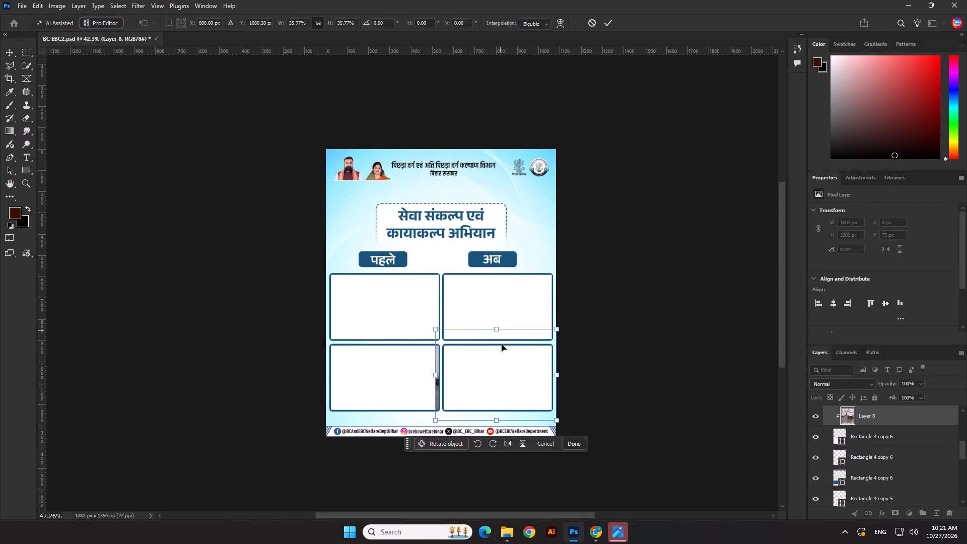
pyautogui.moveTo(505, 368); pyautogui.dragTo(392, 371)
# Enlarge the dining-hall photo to about 53% and reposition it so the table sits centrally in its frame.
pyautogui.scroll(6, 427, 375)
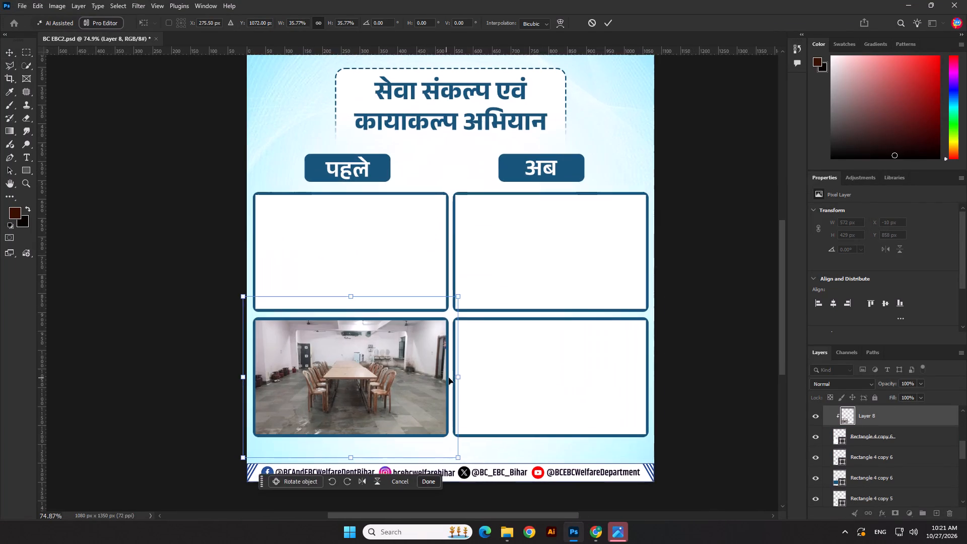
pyautogui.moveTo(458, 377); pyautogui.dragTo(510, 373)
pyautogui.moveTo(412, 372); pyautogui.dragTo(383, 372)
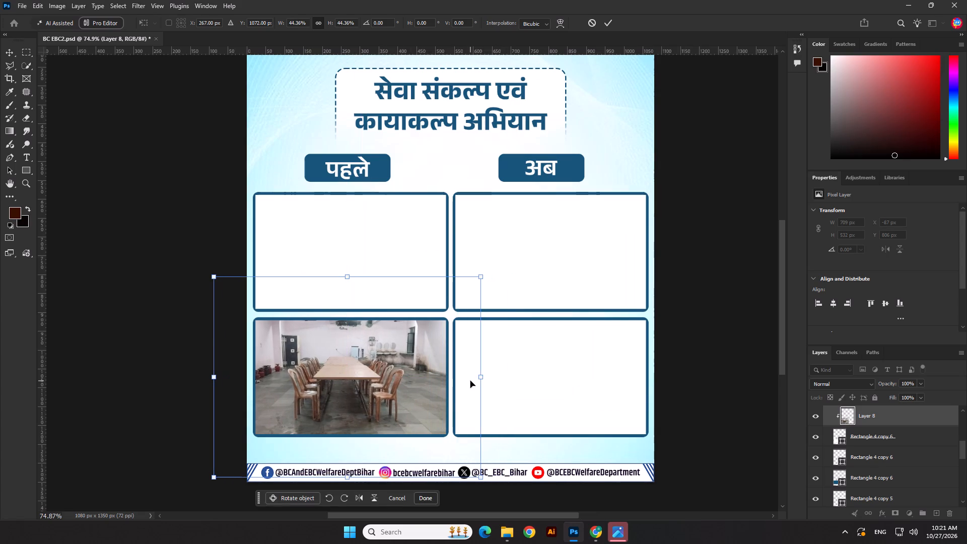
pyautogui.moveTo(481, 379); pyautogui.dragTo(534, 375)
pyautogui.moveTo(424, 375); pyautogui.dragTo(405, 377)
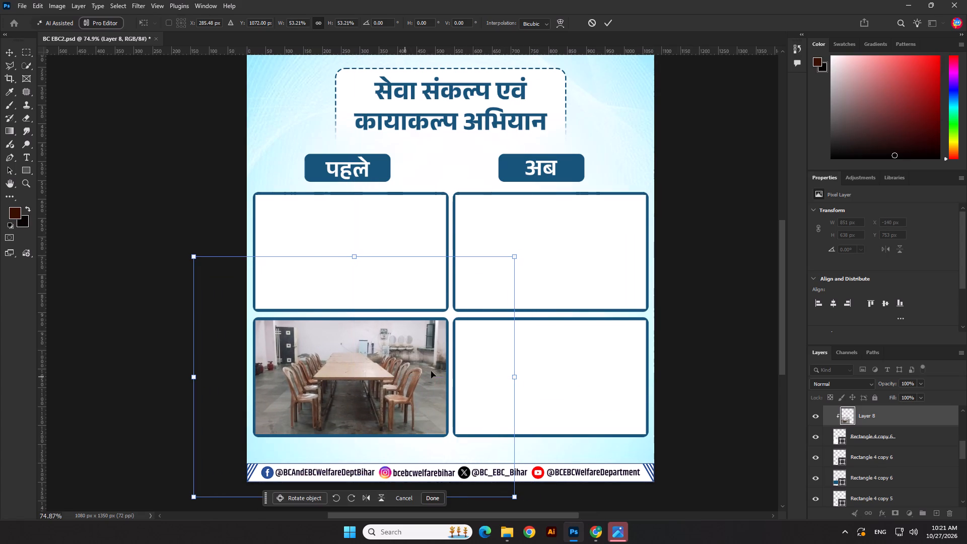
# Nudge the dining-hall photo slightly left within its frame, to a horizontal centre of about 275 px.
pyautogui.press('Left')
pyautogui.press('Left')
pyautogui.press('Left')
pyautogui.press('Left')
pyautogui.press('Left')
pyautogui.press('Left')
pyautogui.press('Left')
pyautogui.press('Left')
pyautogui.press('Left')
pyautogui.press('Left')
pyautogui.press('Left')
pyautogui.press('Left')
pyautogui.press('Left')
pyautogui.press('Left')
pyautogui.press('Left')
pyautogui.press('Left')
pyautogui.press('Left')
pyautogui.press('Left')
pyautogui.press('Left')
pyautogui.press('Left')
pyautogui.press('Left')
pyautogui.press('Left')
pyautogui.press('Left')
pyautogui.press('Left')
pyautogui.press('Left')
pyautogui.press('Left')
pyautogui.press('Left')
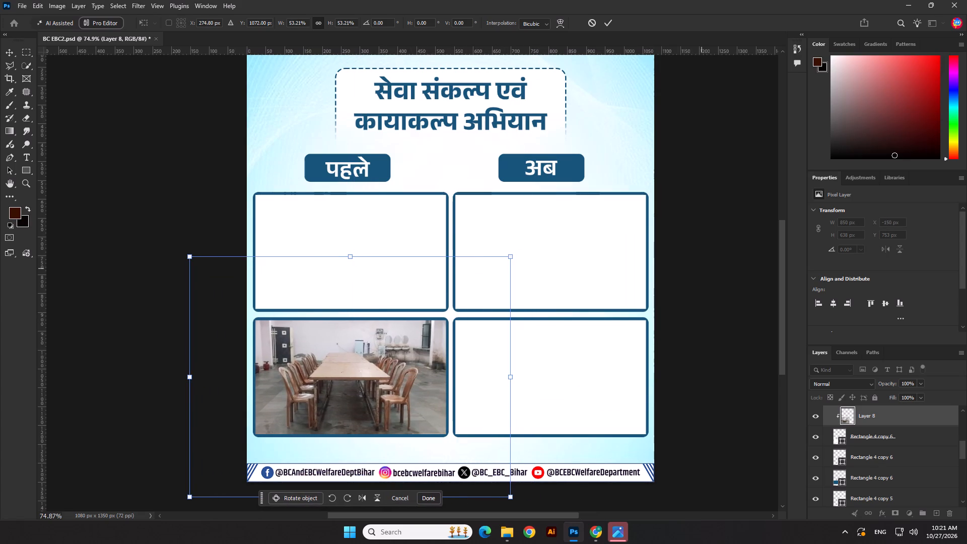
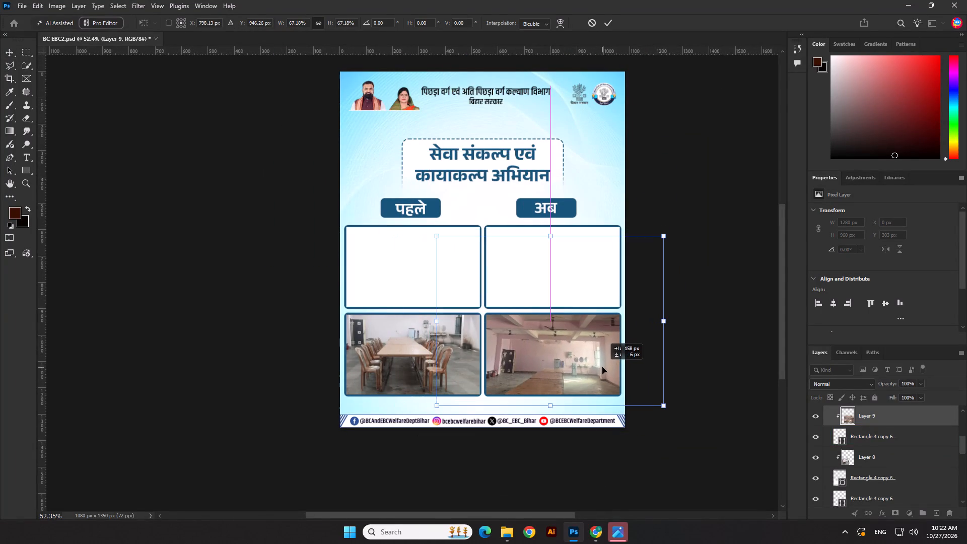
# Position the empty-hall photo in the lower frame under the अब label, at about X 381 px and Y 618 px.
pyautogui.moveTo(602, 367); pyautogui.dragTo(605, 367)
pyautogui.press('Return')
pyautogui.press('Up')
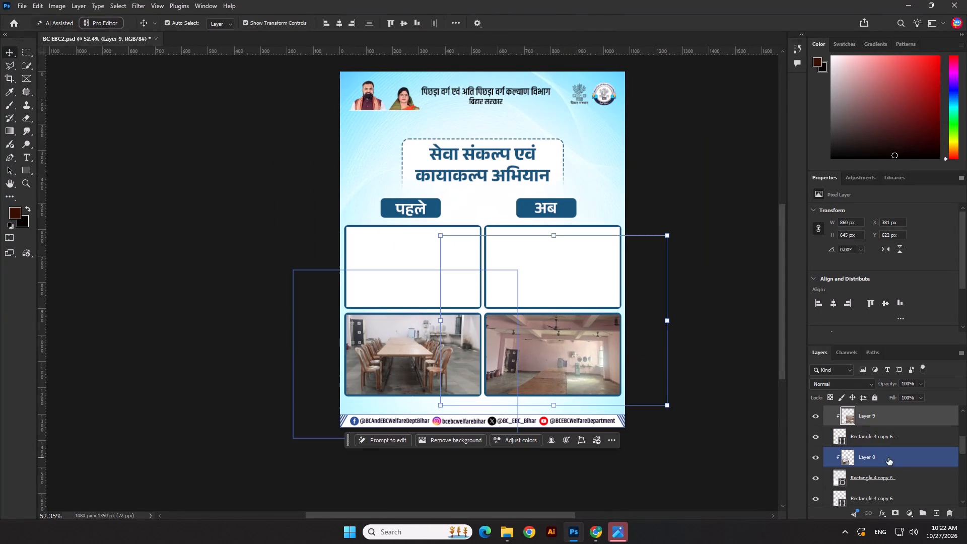
pyautogui.press('Up')
pyautogui.press('Up')
# Add a Levels adjustment clipped to the empty-hall photo and set its black input level to 4.
pyautogui.click(906, 514)
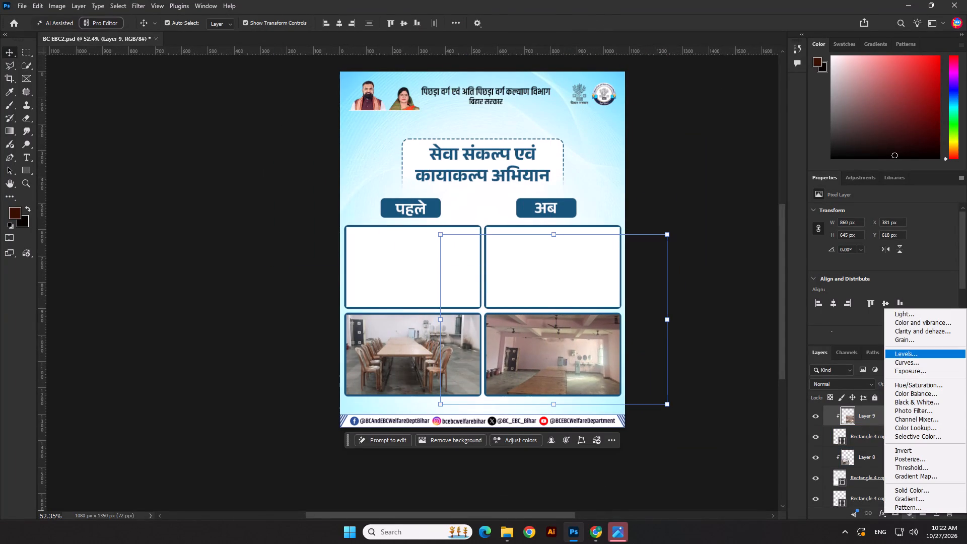
pyautogui.click(912, 357)
pyautogui.keyDown('alt'); pyautogui.click(850, 427); pyautogui.keyUp('alt')
pyautogui.moveTo(831, 285); pyautogui.dragTo(831, 284)
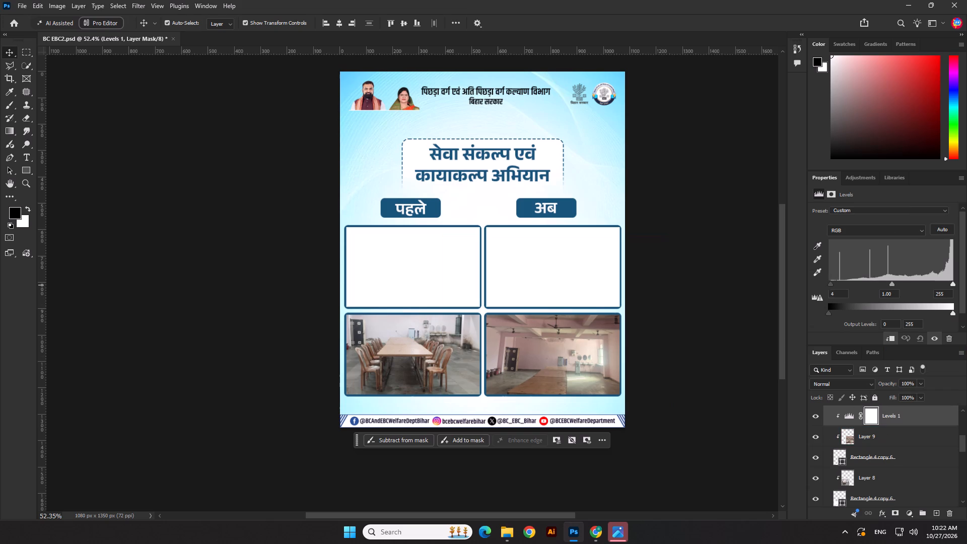
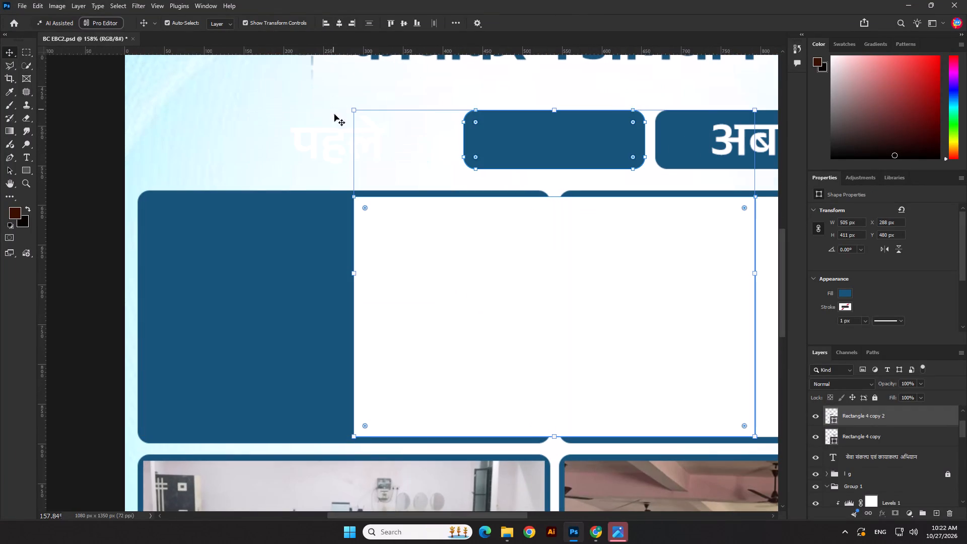
# Undo the last alignment, set alignment relative to Selection, and center the पहले badge horizontally over the frame directly below it.
pyautogui.hotkey('ctrl', 'z')
pyautogui.click(459, 26)
pyautogui.click(471, 112)
pyautogui.click(474, 122)
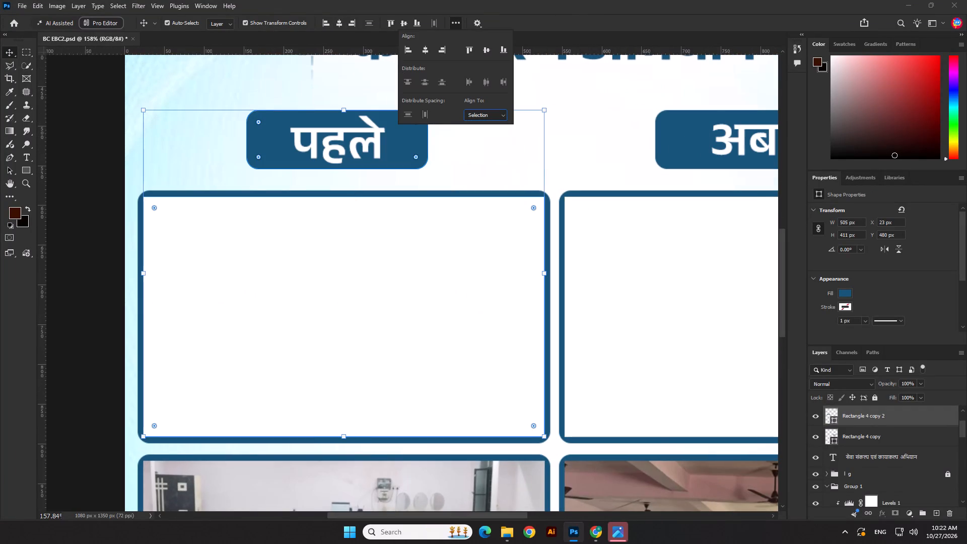
pyautogui.click(335, 19)
# Center the पहले text horizontally on its blue badge.
pyautogui.click(355, 143)
pyautogui.keyDown('shift'); pyautogui.click(406, 150); pyautogui.keyUp('shift')
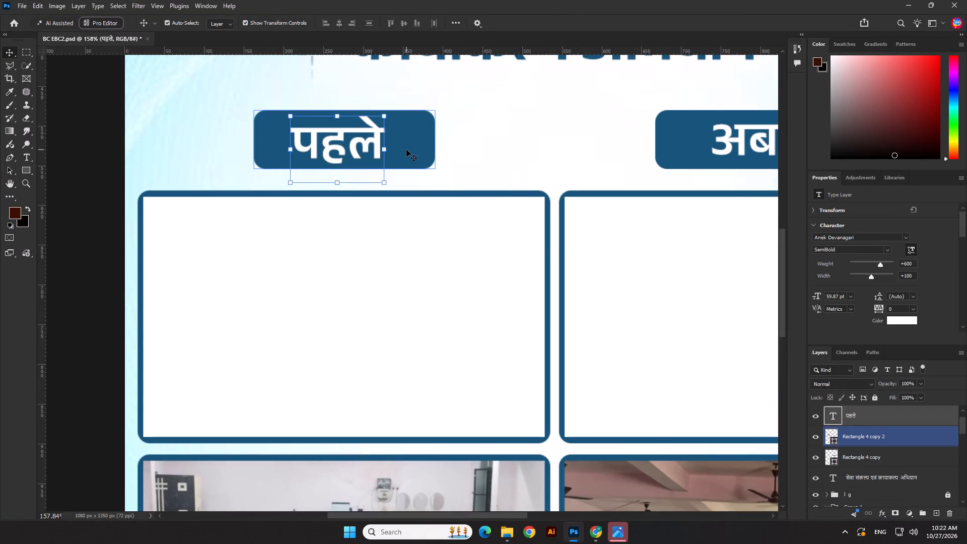
pyautogui.click(337, 24)
# Center the blue badge behind the अब text horizontally over the upper frame beneath it.
pyautogui.scroll(-9, 247, 232)
pyautogui.click(493, 193)
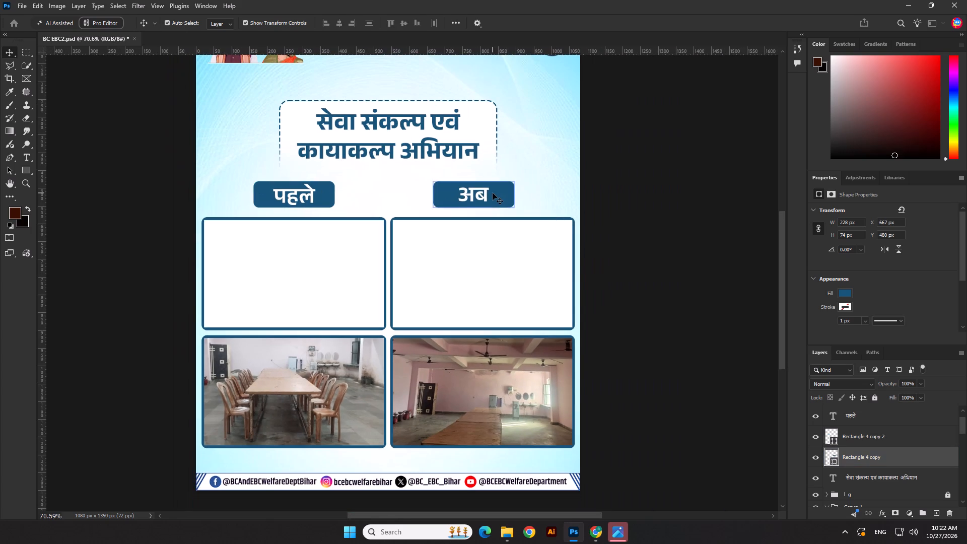
pyautogui.keyDown('shift'); pyautogui.click(490, 258); pyautogui.keyUp('shift')
pyautogui.click(337, 22)
# Center the अब text horizontally on its blue badge.
pyautogui.click(707, 234)
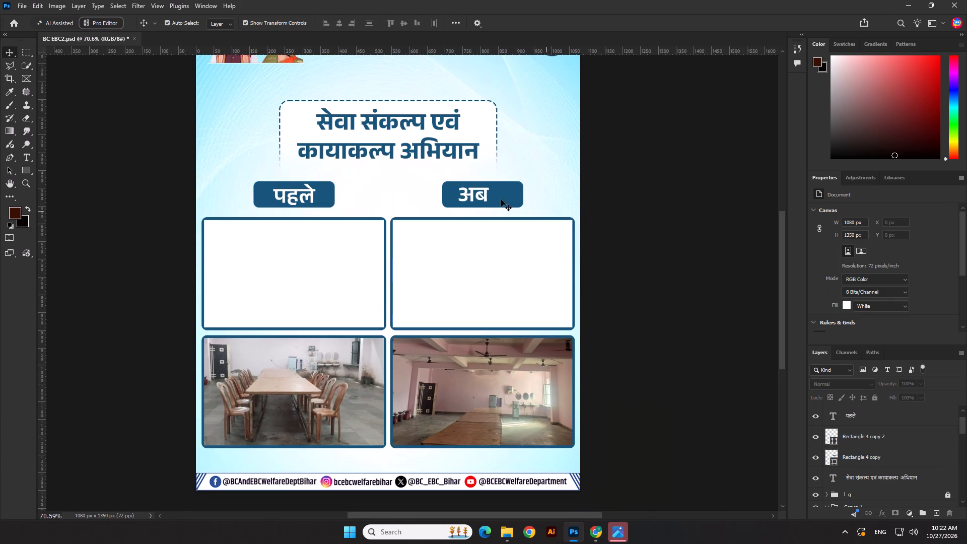
pyautogui.click(481, 193)
pyautogui.keyDown('shift'); pyautogui.click(511, 194); pyautogui.keyUp('shift')
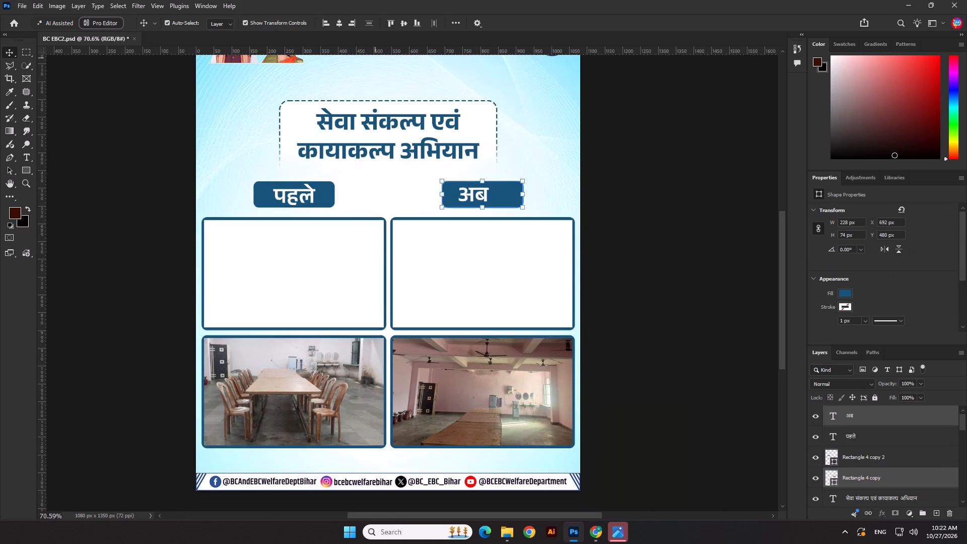
pyautogui.click(337, 19)
pyautogui.click(676, 208)
# Paste the building exterior photo directly above the white shape of the upper frame under पहले and clip it to that shape.
pyautogui.scroll(-9, 678, 212)
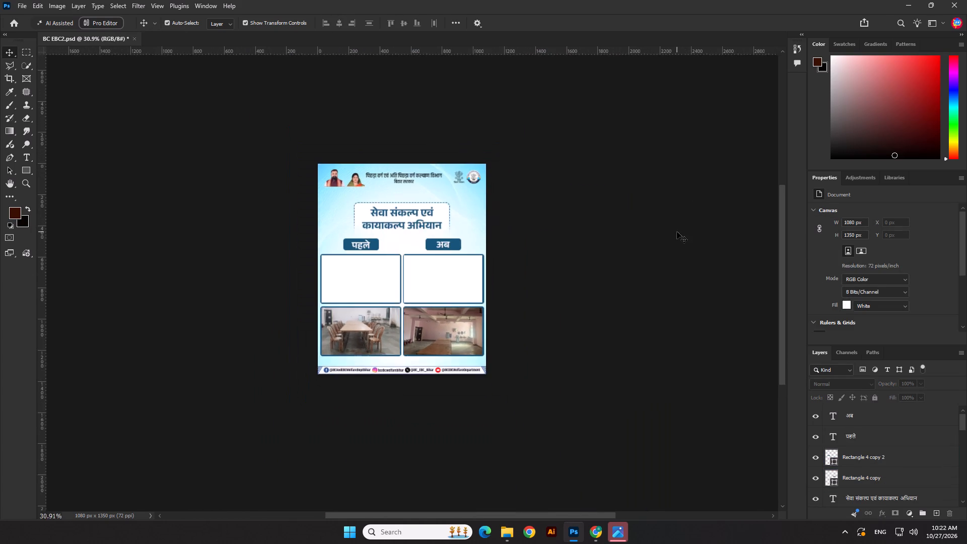
pyautogui.scroll(4, 313, 293)
pyautogui.click(343, 285)
pyautogui.hotkey('ctrl', 'v')
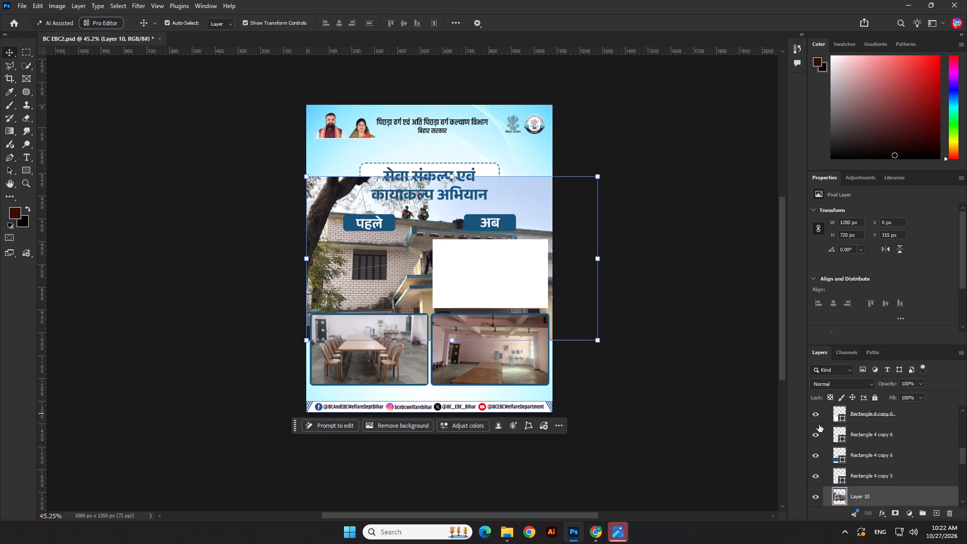
pyautogui.scroll(-2, 862, 494)
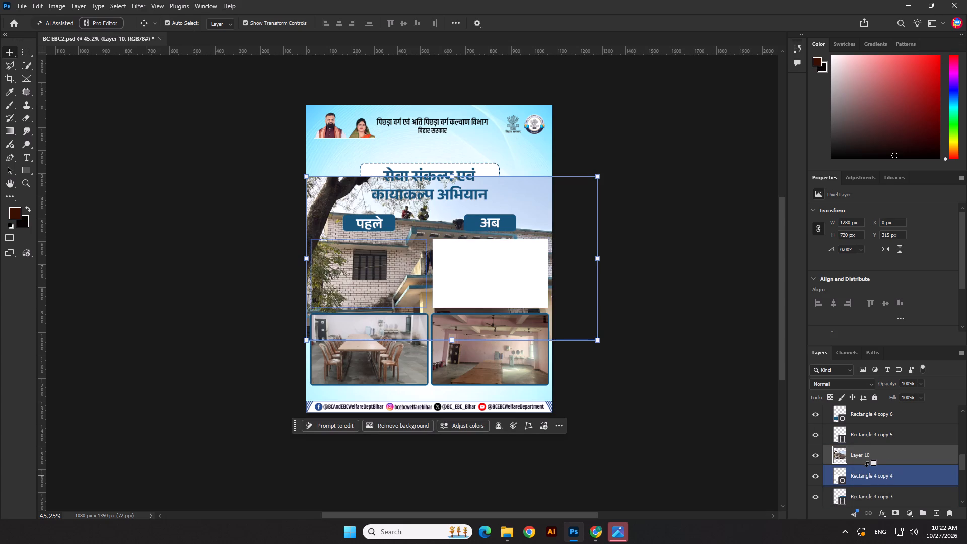
pyautogui.keyDown('alt'); pyautogui.click(867, 466); pyautogui.keyUp('alt')
# Scale the building photo to about 57% and position it to fill the upper frame under पहले, at about X -153 px and Y 497 px.
pyautogui.moveTo(462, 174); pyautogui.dragTo(459, 258)
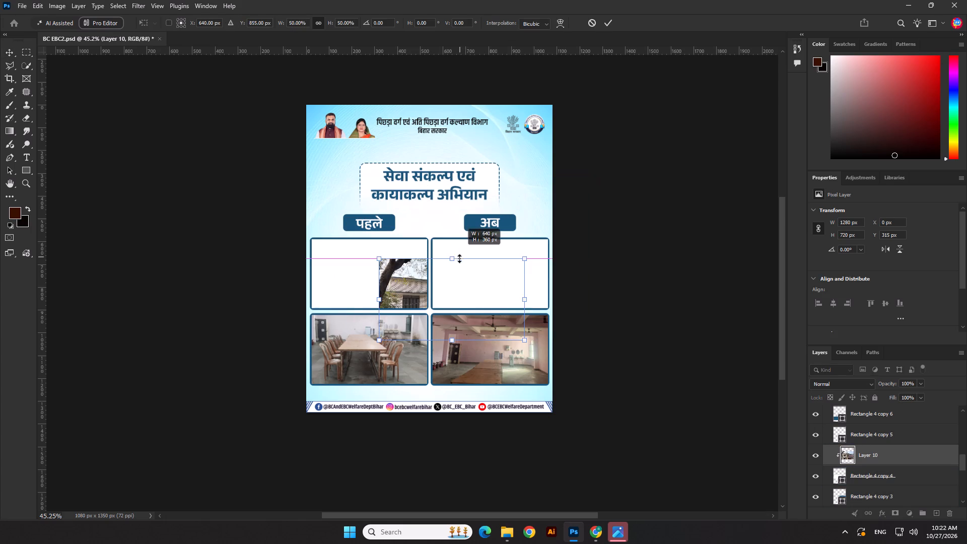
pyautogui.moveTo(459, 258); pyautogui.dragTo(459, 264)
pyautogui.moveTo(456, 270); pyautogui.dragTo(438, 268)
pyautogui.moveTo(420, 279); pyautogui.dragTo(338, 246)
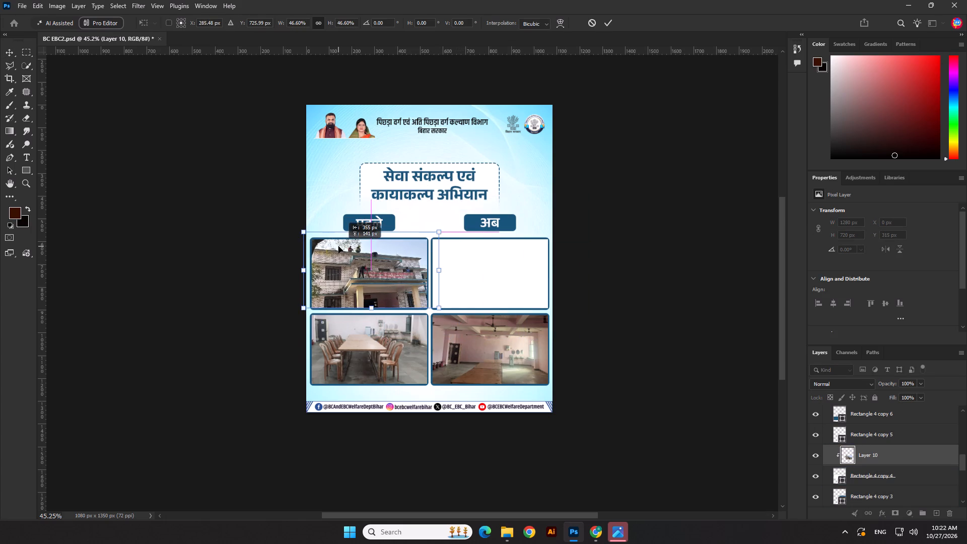
pyautogui.moveTo(338, 246); pyautogui.dragTo(334, 247)
pyautogui.scroll(4, 333, 247)
pyautogui.moveTo(279, 224); pyautogui.dragTo(243, 202)
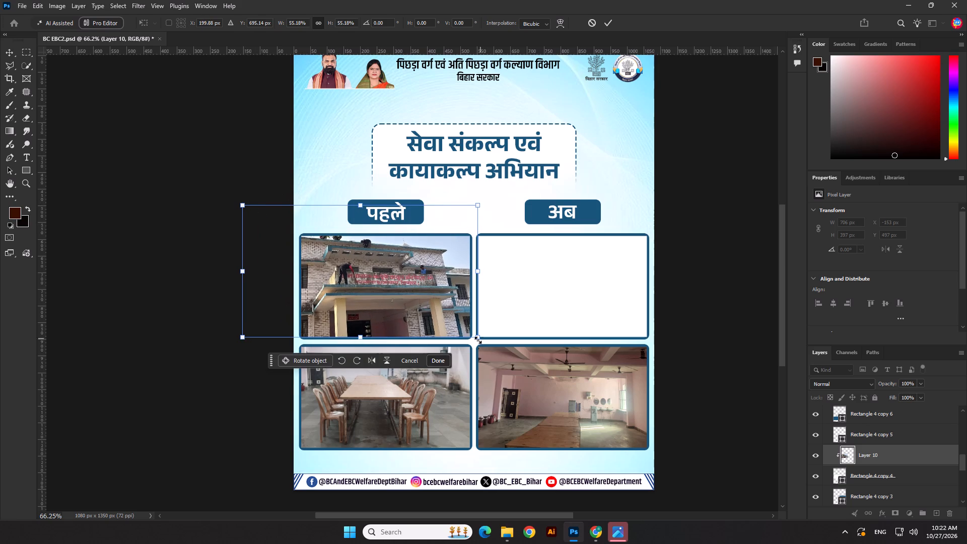
pyautogui.moveTo(477, 340); pyautogui.dragTo(491, 351)
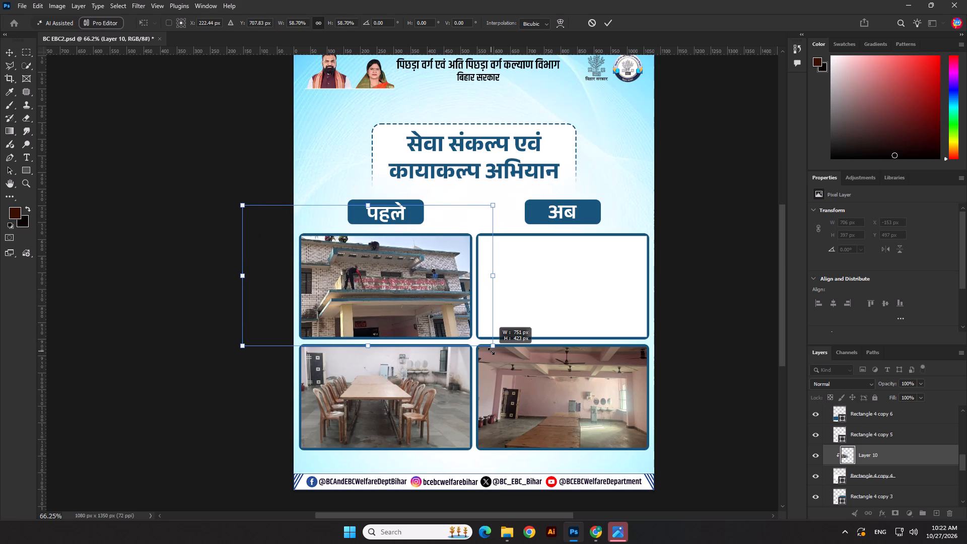
pyautogui.moveTo(491, 351); pyautogui.dragTo(485, 349)
pyautogui.press('Return')
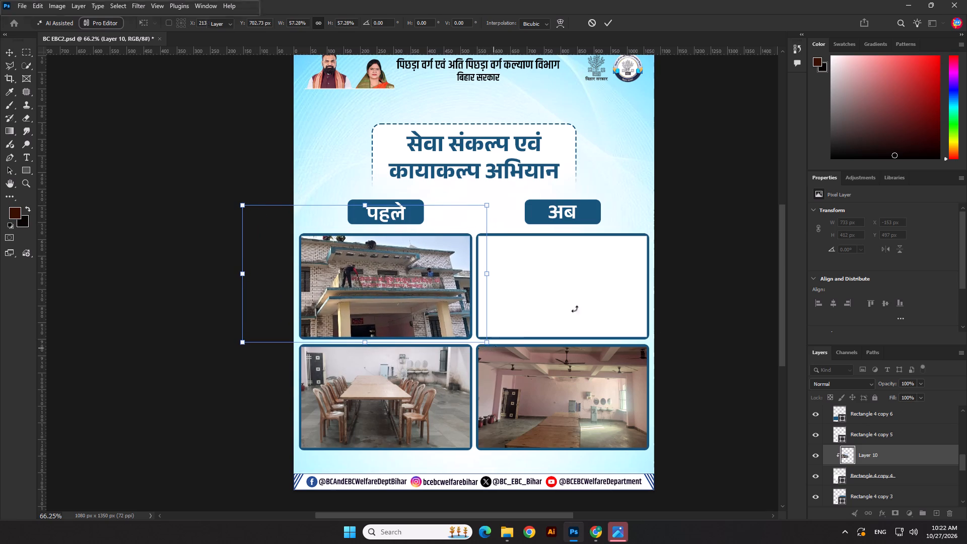
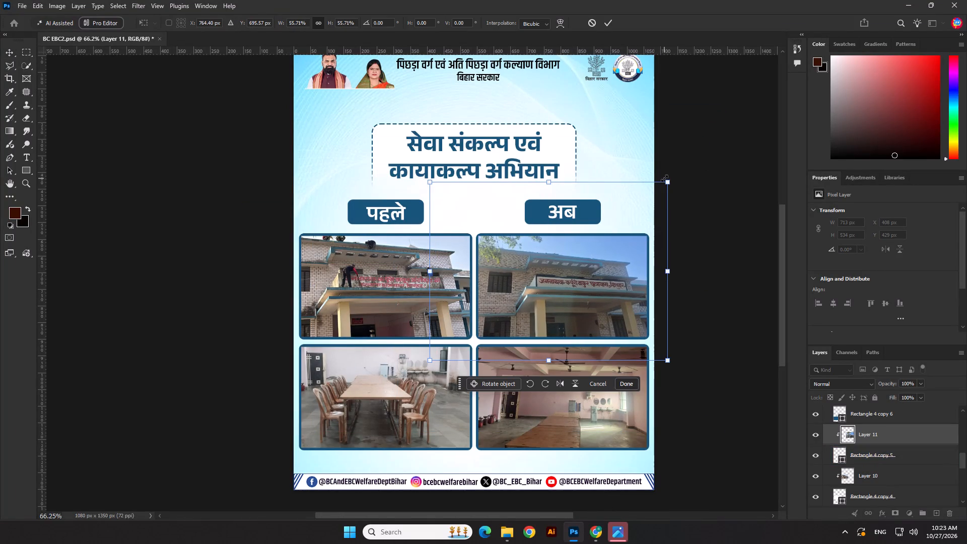
# Nudge the building photo in the upper frame under अब up and sideways to X 384 px, Y 424 px.
pyautogui.press('Up')
pyautogui.press('Up')
pyautogui.press('Up')
pyautogui.press('Left')
pyautogui.press('Left')
pyautogui.press('Left')
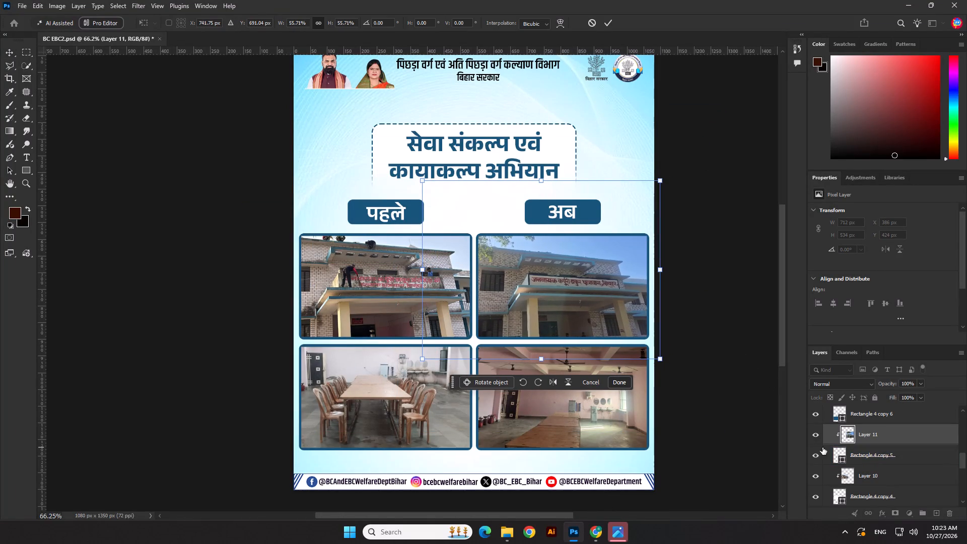
pyautogui.press('Left')
pyautogui.press('Return')
# Add a Levels adjustment with black input 23 above the building photo under अब and clip it to that photo.
pyautogui.click(906, 515)
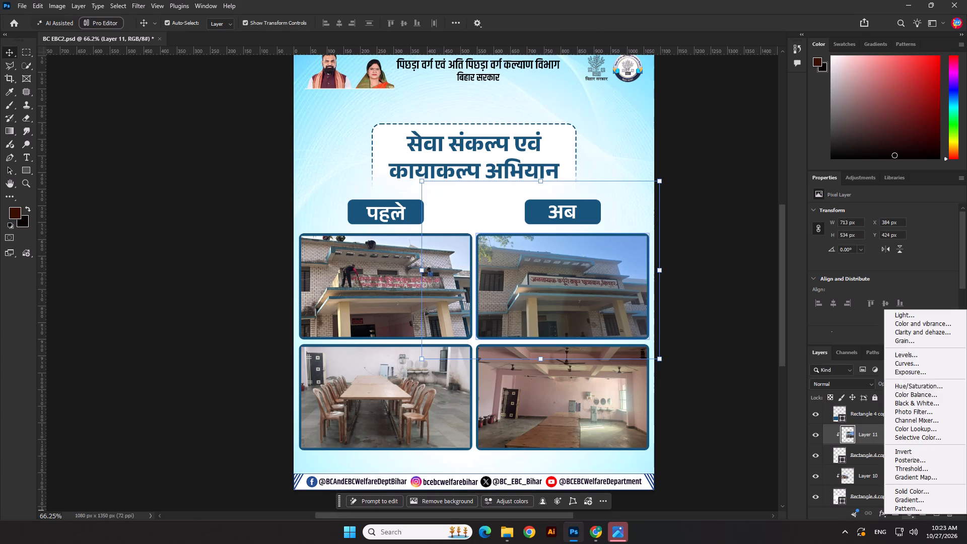
pyautogui.click(917, 356)
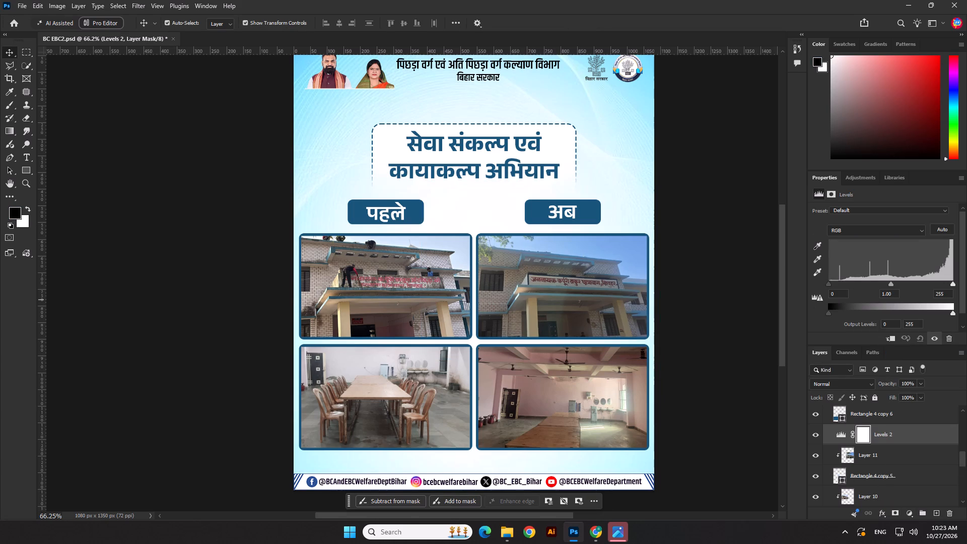
pyautogui.moveTo(830, 284); pyautogui.dragTo(840, 283)
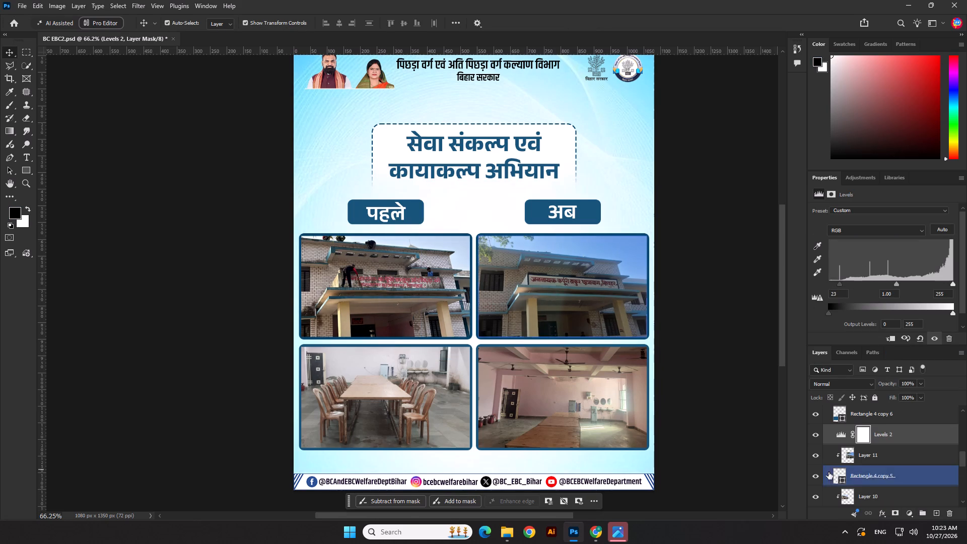
pyautogui.keyDown('alt'); pyautogui.click(838, 446); pyautogui.keyUp('alt')
# Lighten the building photo under अब using the Dodge tool with a 1500 px brush, midtones range and 50% exposure.
pyautogui.click(885, 457)
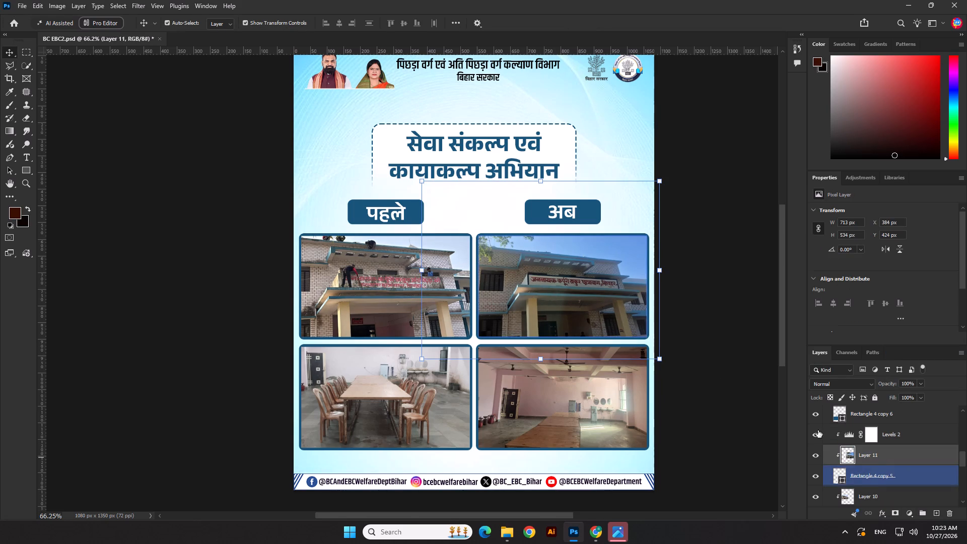
pyautogui.click(29, 144)
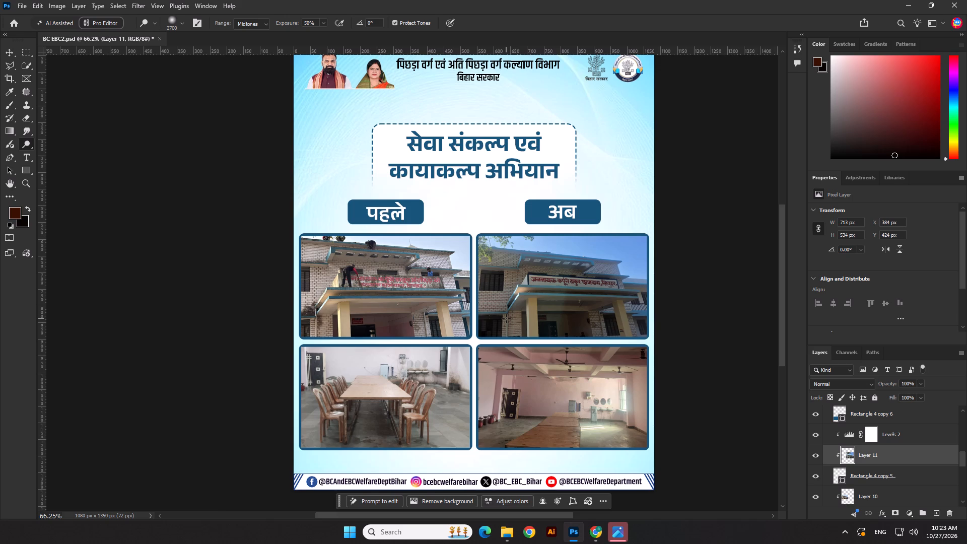
pyautogui.press('[')
pyautogui.press('[')
pyautogui.press('[')
pyautogui.press('[')
pyautogui.press('[')
pyautogui.press('[')
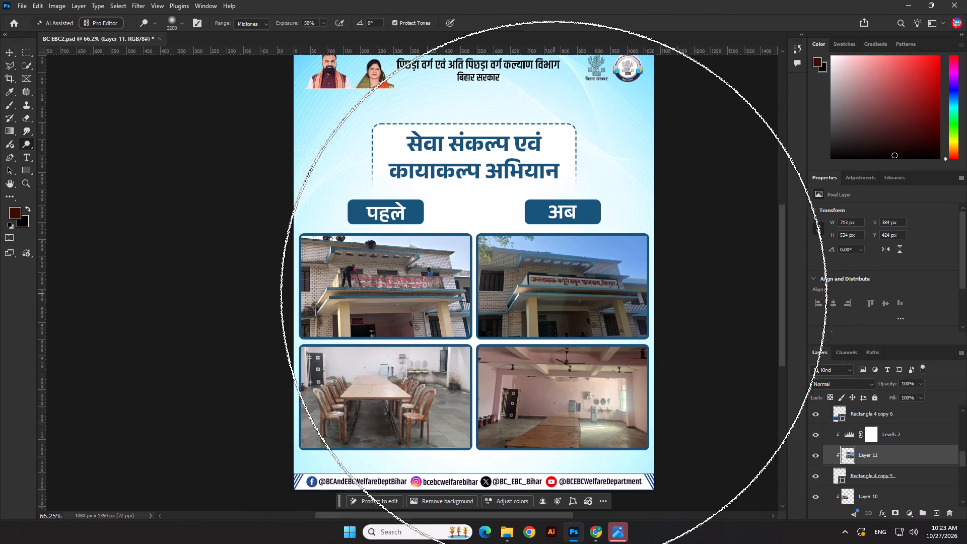
pyautogui.press('[')
pyautogui.press('[')
pyautogui.press('[')
pyautogui.press('[')
pyautogui.press('[')
pyautogui.press('[')
pyautogui.click(586, 272)
pyautogui.click(614, 281)
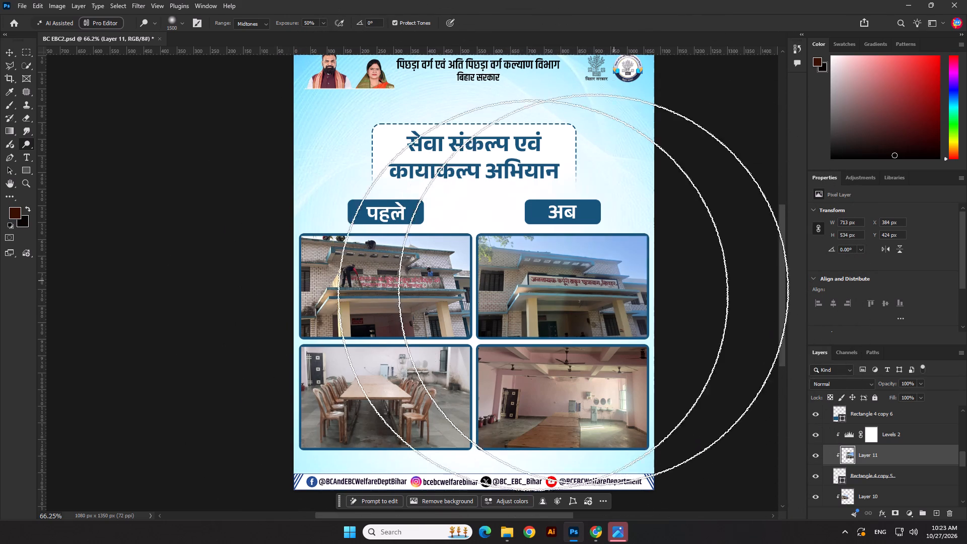
pyautogui.scroll(-5, 298, 282)
pyautogui.click(11, 52)
pyautogui.click(90, 172)
# Select the heading text together with its title box layers and align their horizontal centers.
pyautogui.scroll(1, 529, 327)
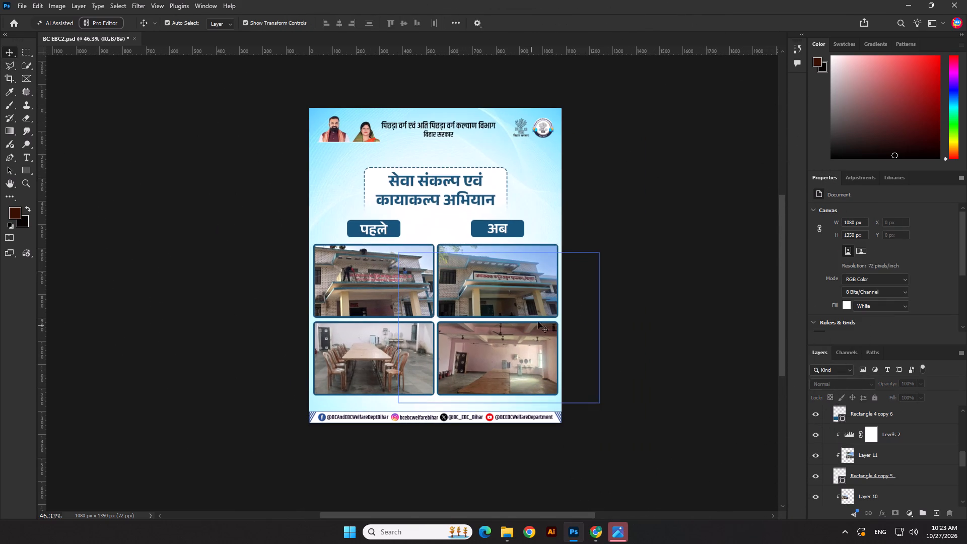
pyautogui.moveTo(265, 176); pyautogui.dragTo(306, 177)
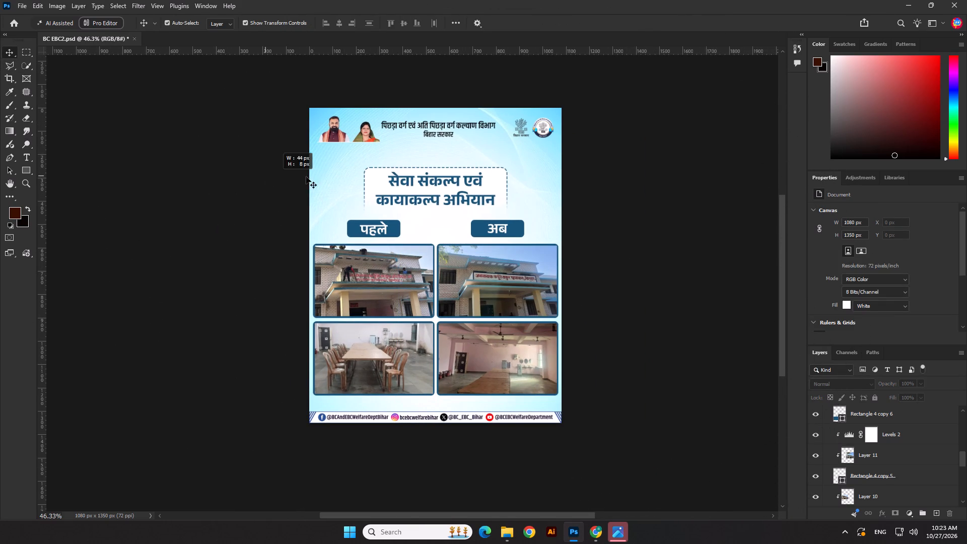
pyautogui.moveTo(306, 177); pyautogui.dragTo(407, 180)
pyautogui.click(339, 22)
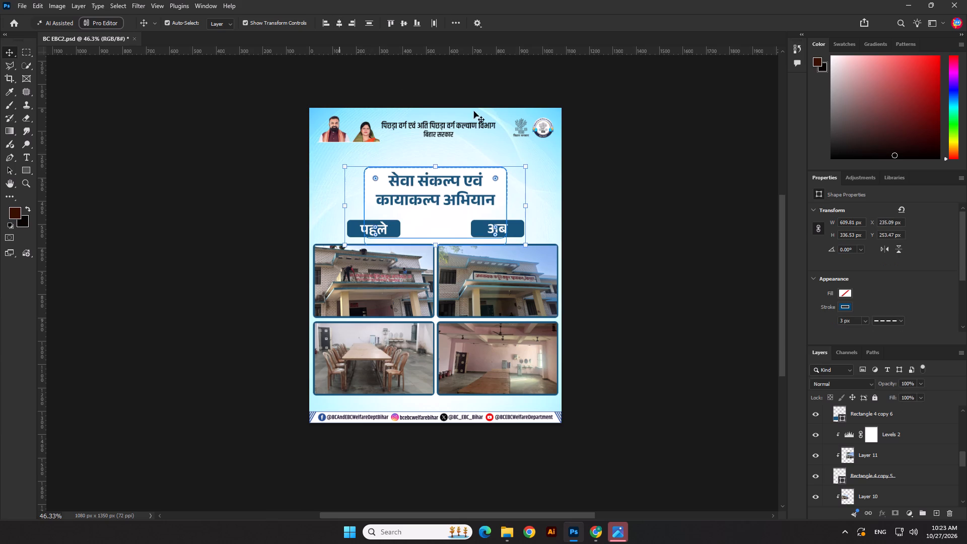
pyautogui.click(705, 253)
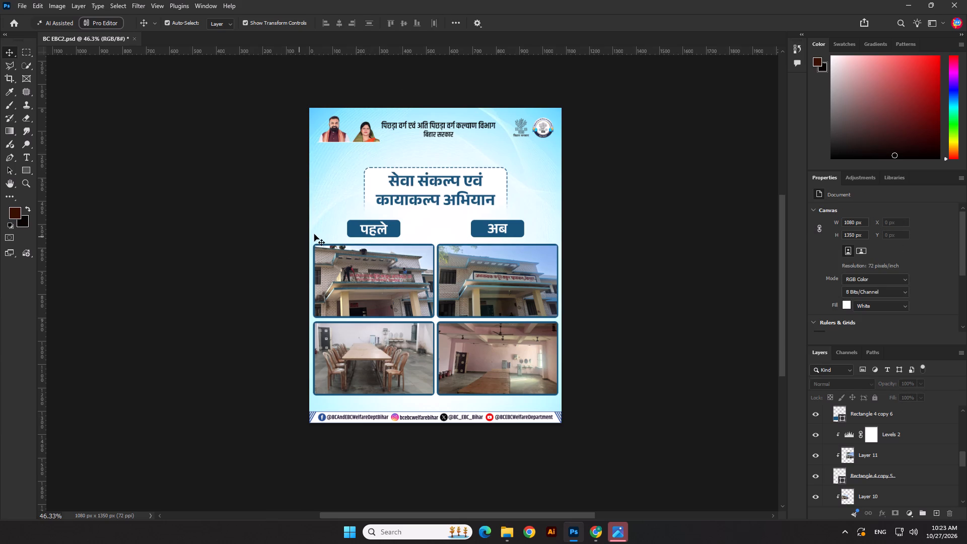
# Scale the white title box's height to about 89% and move it up to meet the top of the dashed outline.
pyautogui.scroll(3, 314, 234)
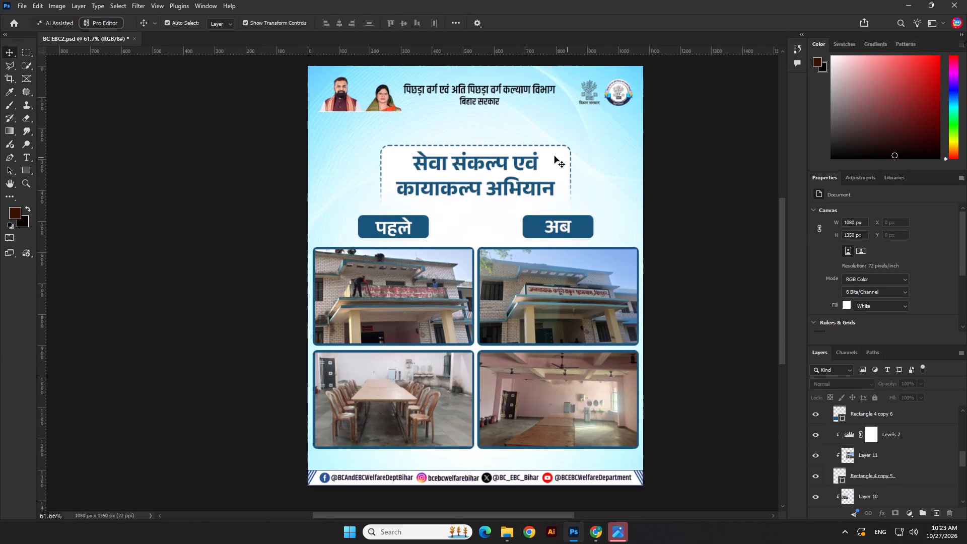
pyautogui.click(567, 150)
pyautogui.moveTo(484, 143); pyautogui.dragTo(486, 151)
pyautogui.hotkey('shift', 'Up')
pyautogui.hotkey('shift', 'Up')
pyautogui.hotkey('shift', 'Up')
pyautogui.hotkey('shift', 'Up')
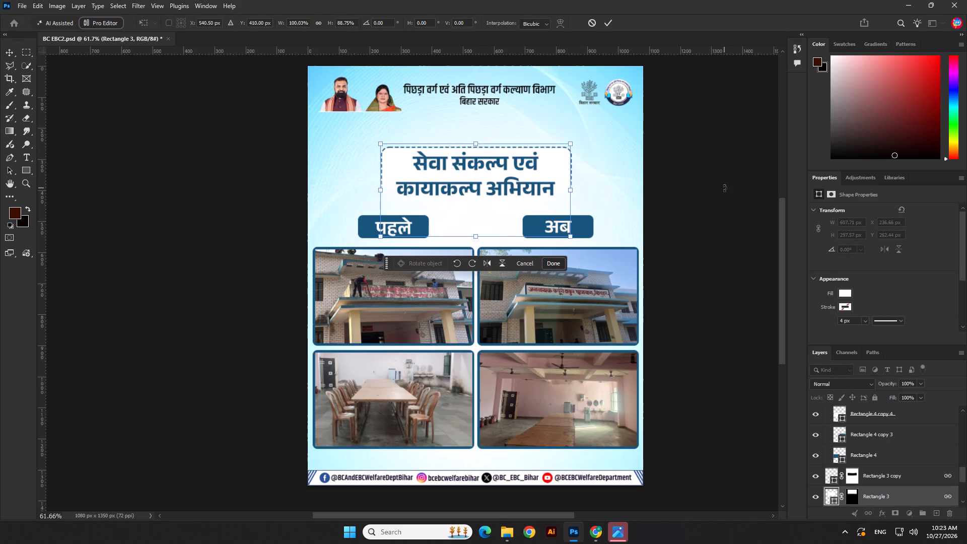
pyautogui.keyDown('shift'); pyautogui.click(696, 191); pyautogui.keyUp('shift')
pyautogui.press('Down')
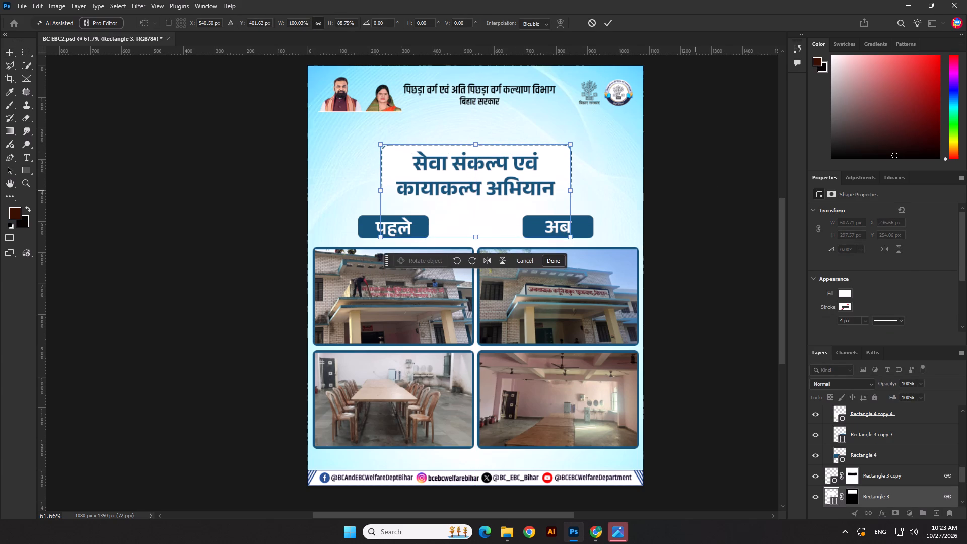
pyautogui.press('Return')
# Center the white title box horizontally behind the heading.
pyautogui.click(339, 25)
pyautogui.click(221, 202)
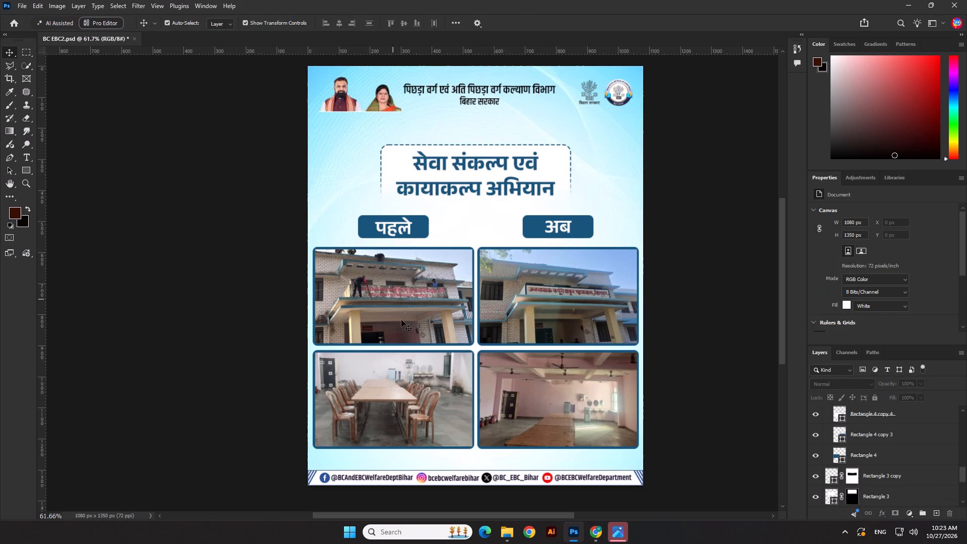
# Save the poster document.
pyautogui.hotkey('ctrl', 's')
# Save a copy of the poster in PNG format in the 27.10.26 folder.
pyautogui.click(19, 6)
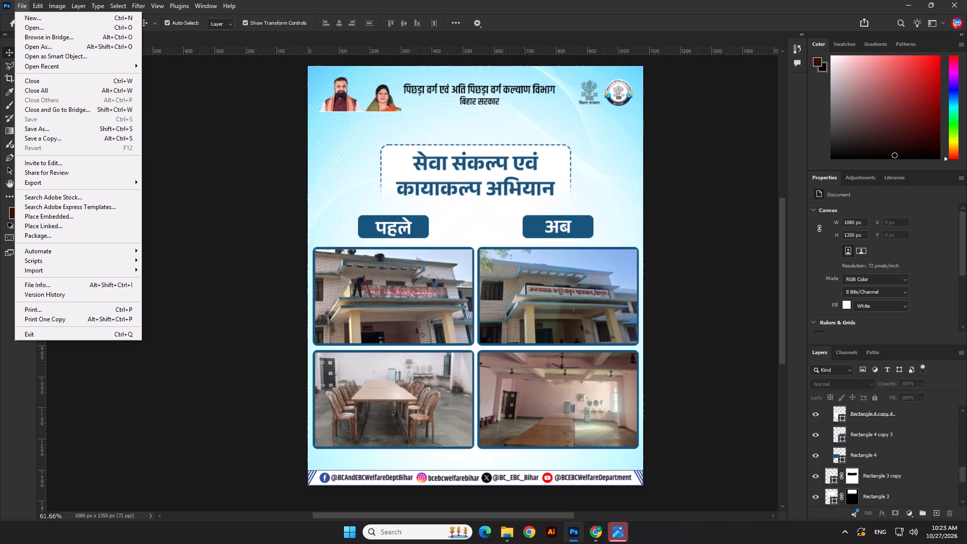
pyautogui.click(49, 136)
pyautogui.click(138, 413)
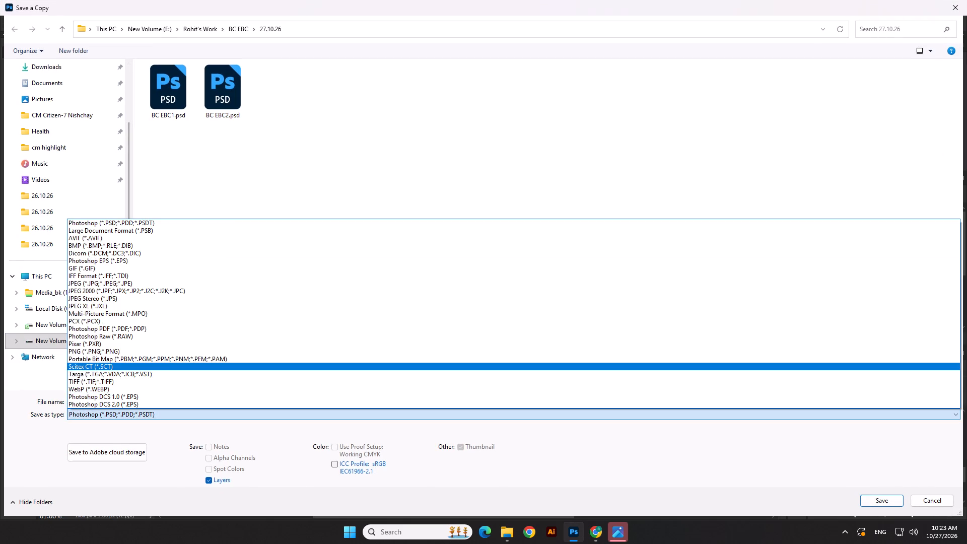
pyautogui.click(137, 351)
pyautogui.click(873, 504)
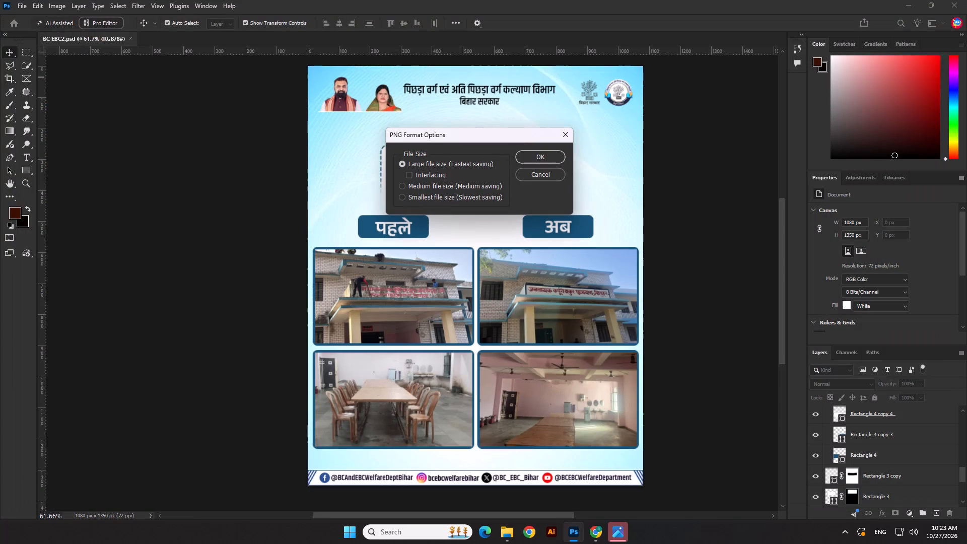
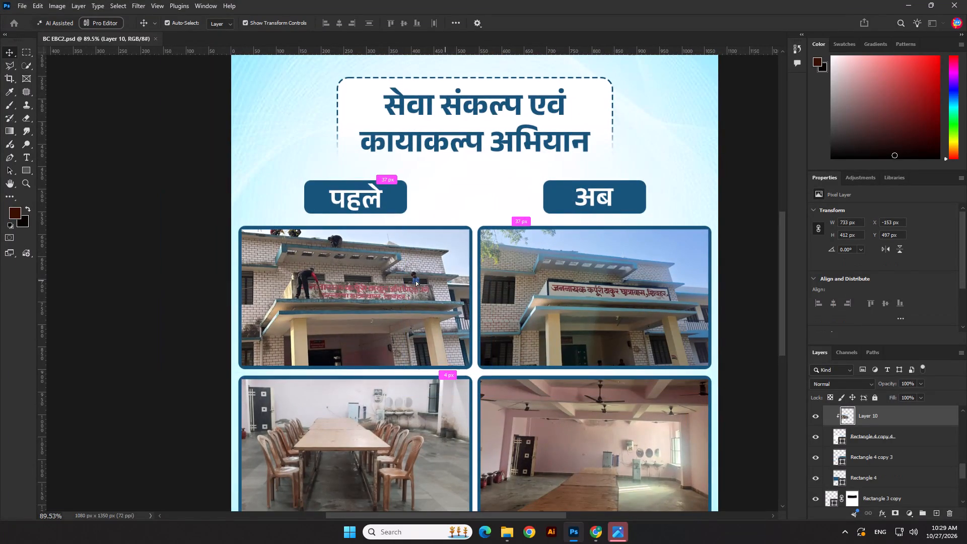
# Reposition the upper "before" building photo inside its frame to about X -161 px, Y 509 px.
pyautogui.moveTo(416, 280); pyautogui.dragTo(440, 286)
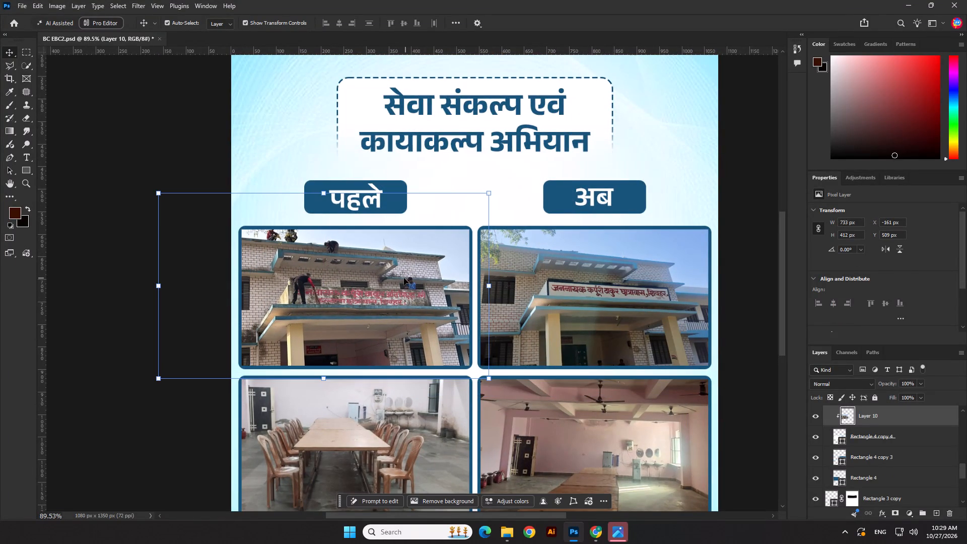
pyautogui.scroll(-4, 485, 367)
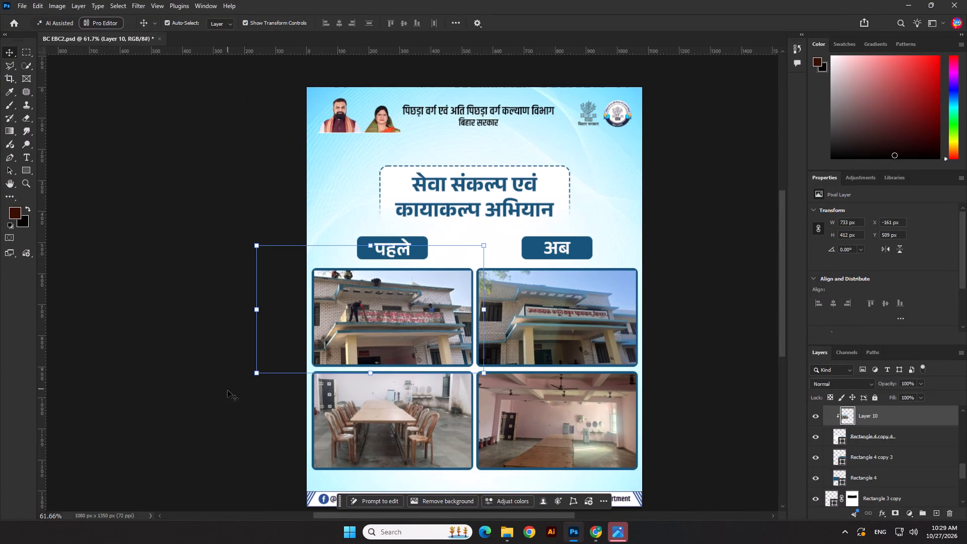
pyautogui.click(228, 390)
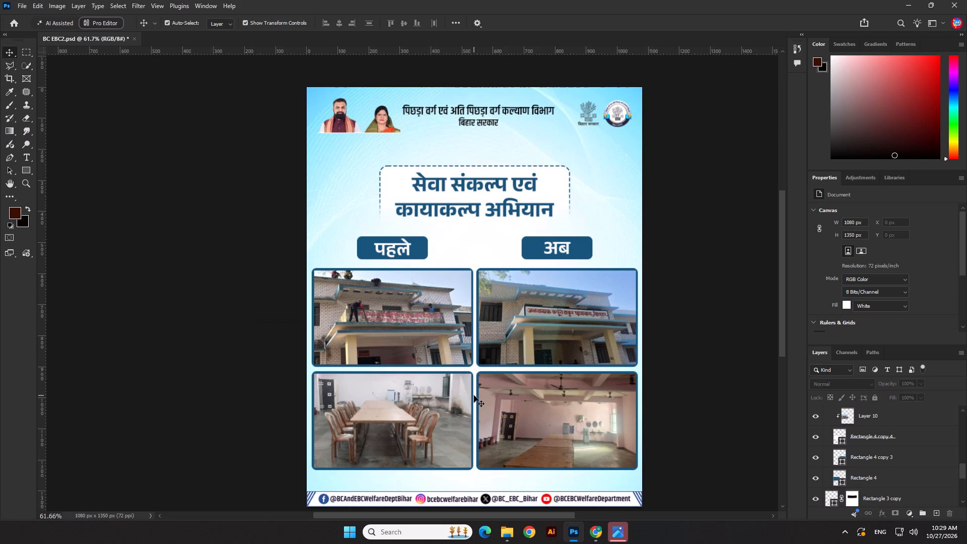
pyautogui.click(715, 271)
# Put the heading "सेवा संकल्प एवं कायाकल्प अभियान" on a single line by removing its line break and widening its text box.
pyautogui.scroll(1, 577, 221)
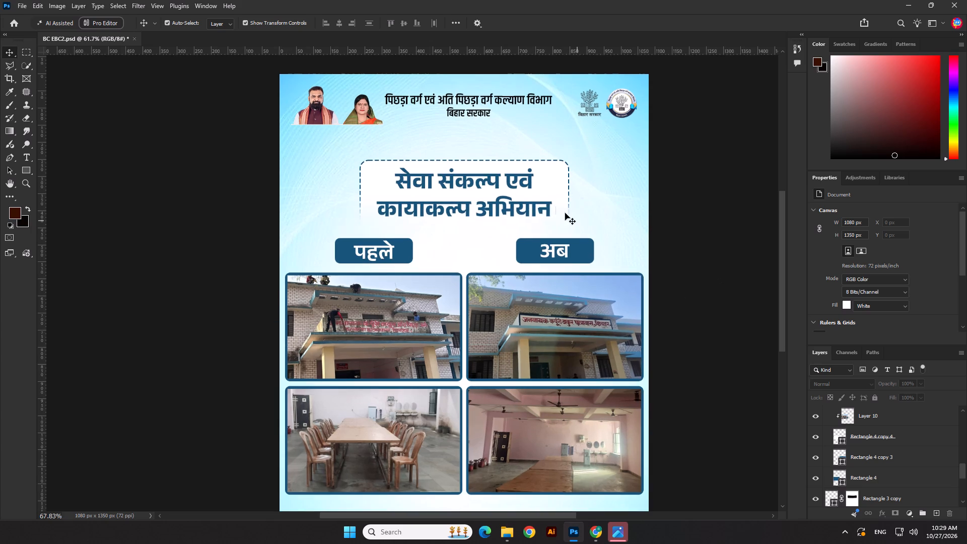
pyautogui.doubleClick(504, 208)
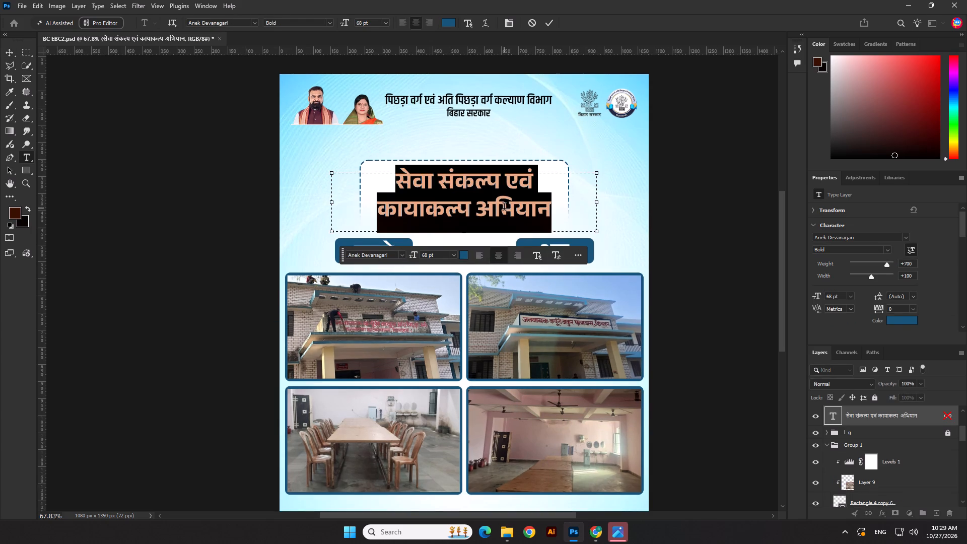
pyautogui.click(381, 212)
pyautogui.press('BackSpace')
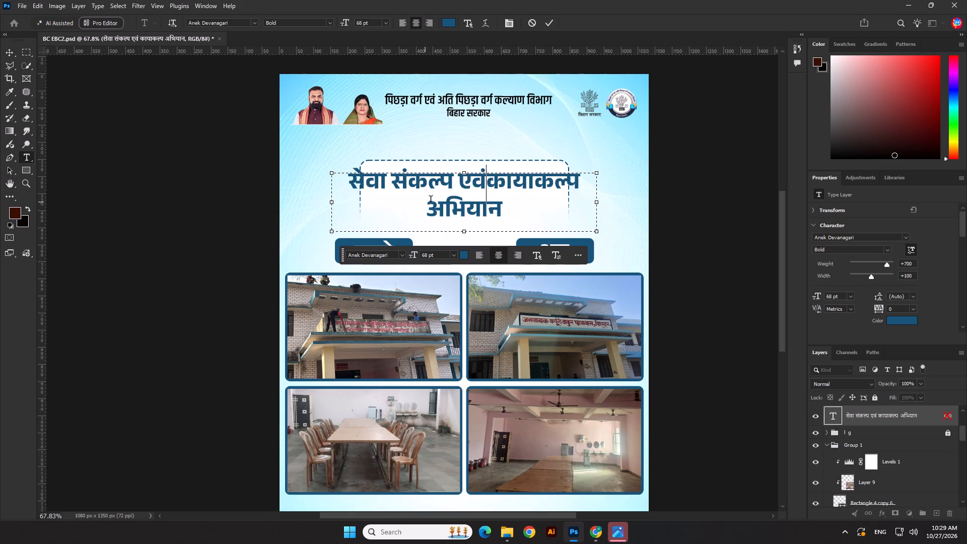
pyautogui.press('space')
pyautogui.click(428, 212)
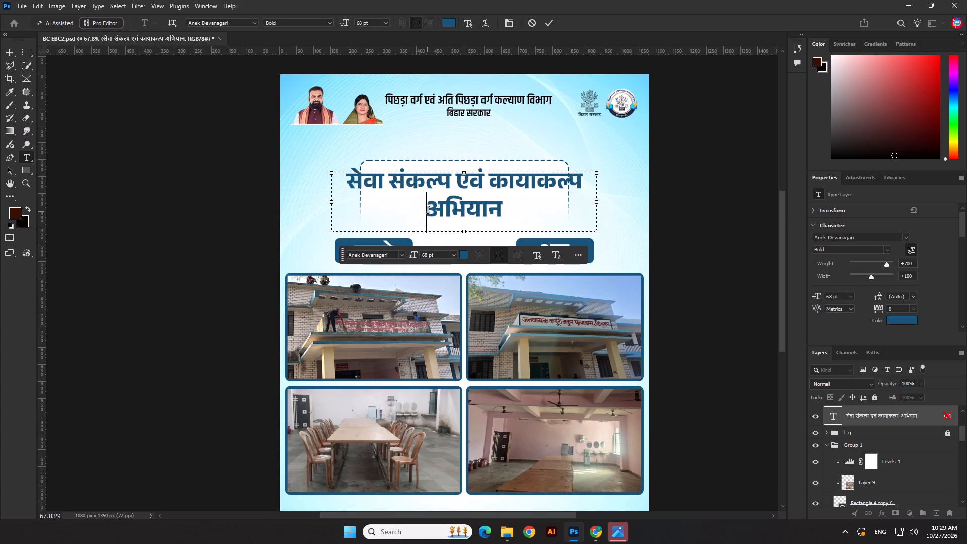
pyautogui.press('BackSpace')
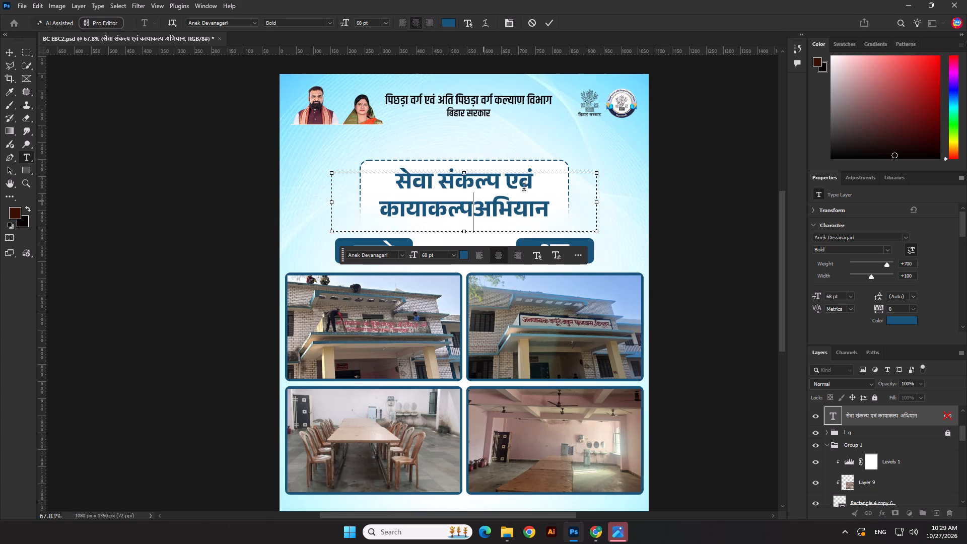
pyautogui.press('space')
pyautogui.moveTo(599, 202); pyautogui.dragTo(667, 205)
pyautogui.click(552, 23)
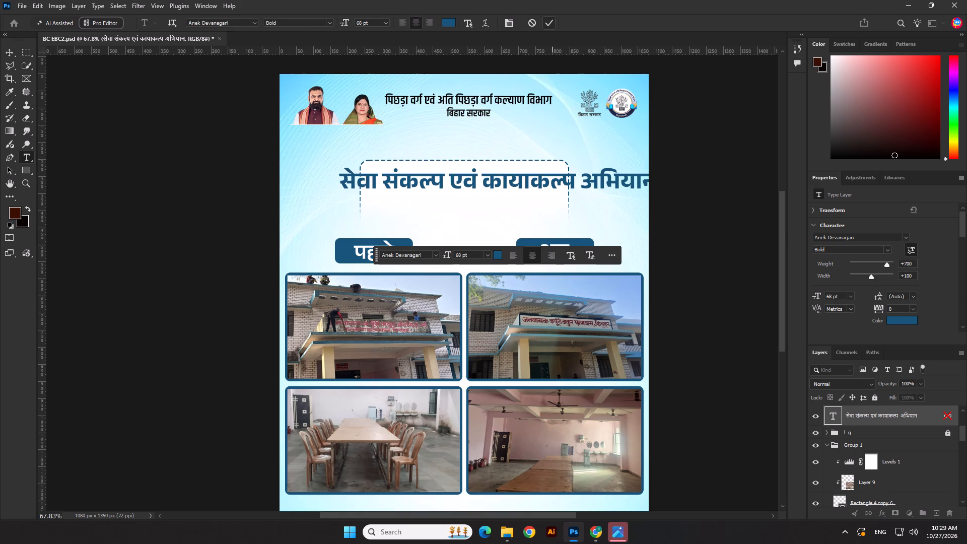
# Scale the one-line heading to about 52% and place it horizontally centered near the top of the title box.
pyautogui.moveTo(499, 166); pyautogui.dragTo(495, 197)
pyautogui.moveTo(506, 206); pyautogui.dragTo(493, 196)
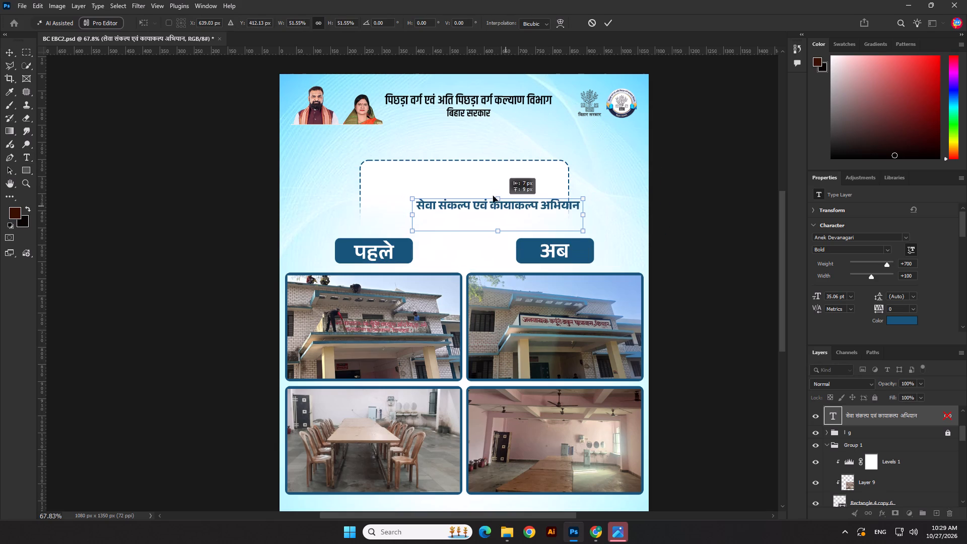
pyautogui.moveTo(493, 196); pyautogui.dragTo(471, 174)
pyautogui.press('Return')
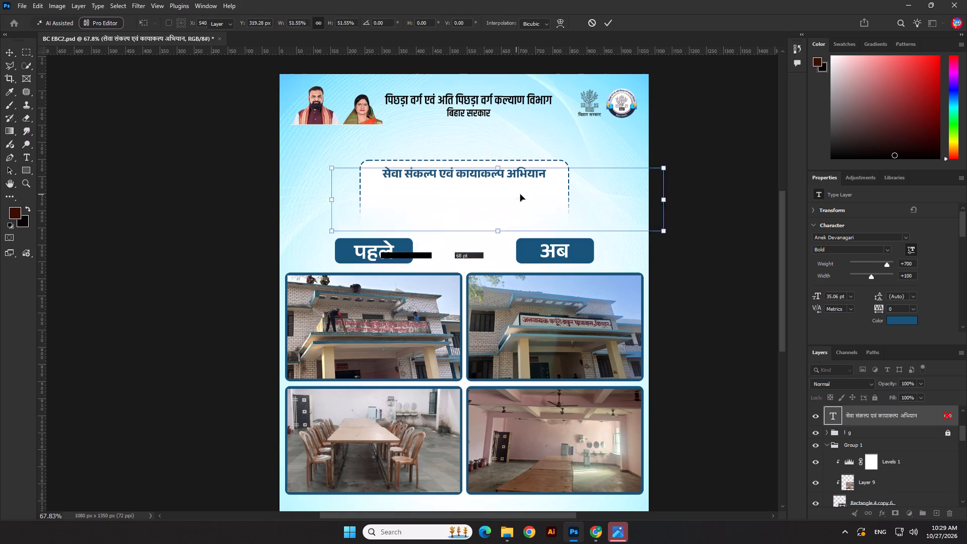
# Shorten the linked white title box and dashed outline from the bottom to about 149 px high.
pyautogui.click(568, 187)
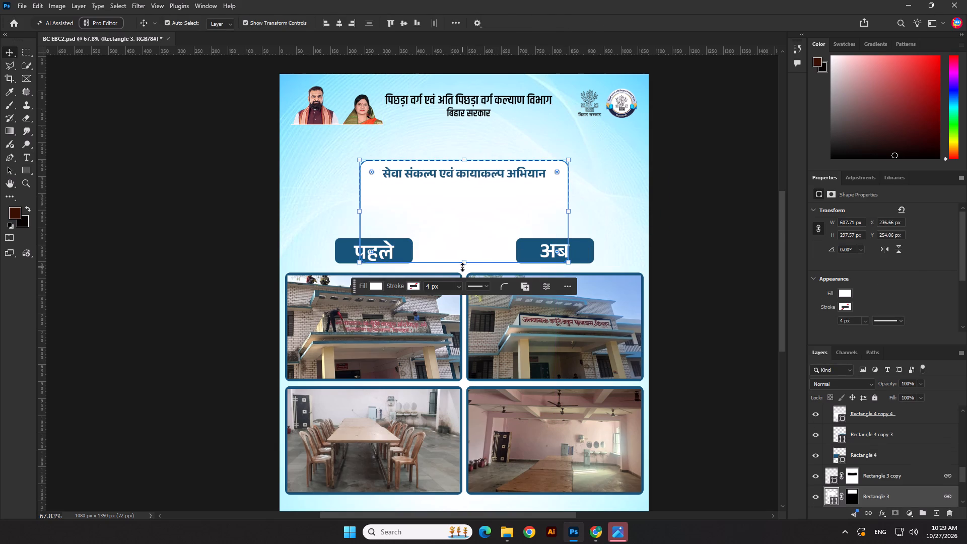
pyautogui.moveTo(462, 267); pyautogui.dragTo(473, 220)
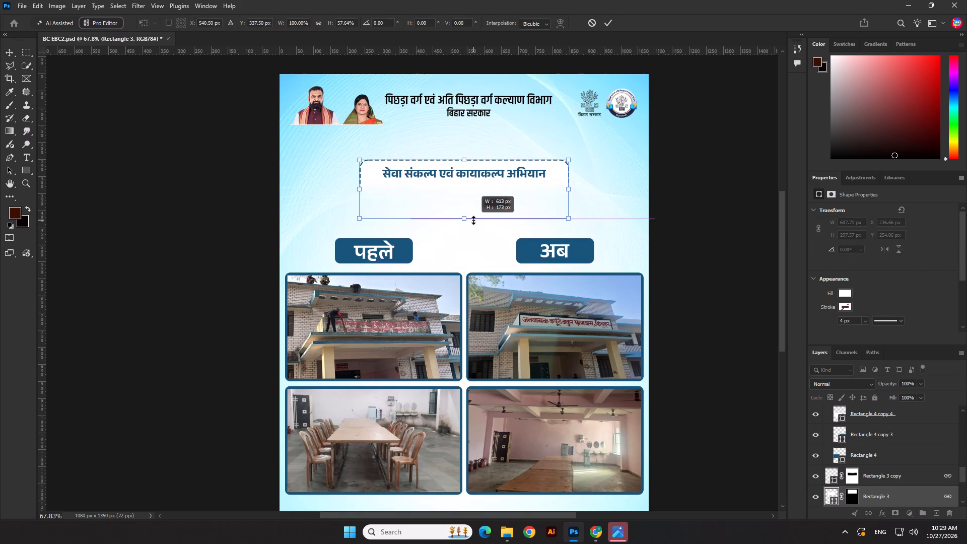
pyautogui.moveTo(473, 220); pyautogui.dragTo(473, 216)
pyautogui.press('Return')
# Select the heading together with its white box and dashed outline and move them slightly up.
pyautogui.click(195, 221)
pyautogui.moveTo(238, 171); pyautogui.dragTo(338, 182)
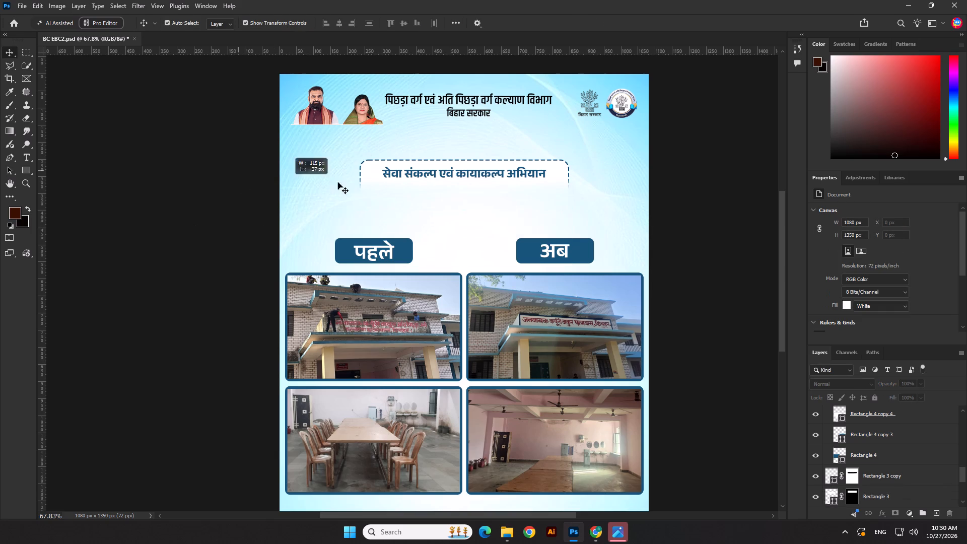
pyautogui.moveTo(338, 182); pyautogui.dragTo(570, 185)
pyautogui.moveTo(469, 174); pyautogui.dragTo(465, 196)
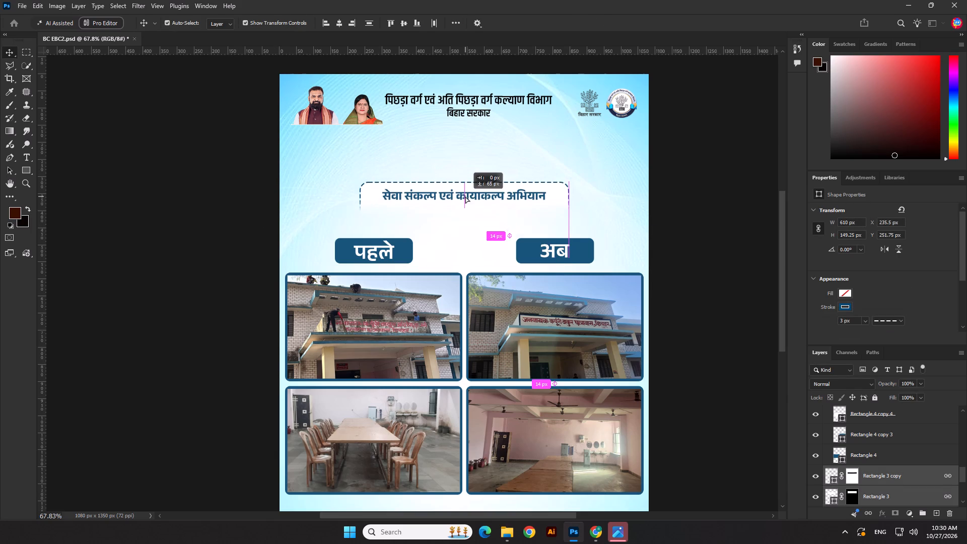
pyautogui.moveTo(465, 196); pyautogui.dragTo(470, 168)
# Move both labels and all four framed photos together up by 100 px, closer to the heading.
pyautogui.click(180, 239)
pyautogui.moveTo(175, 239); pyautogui.dragTo(609, 448)
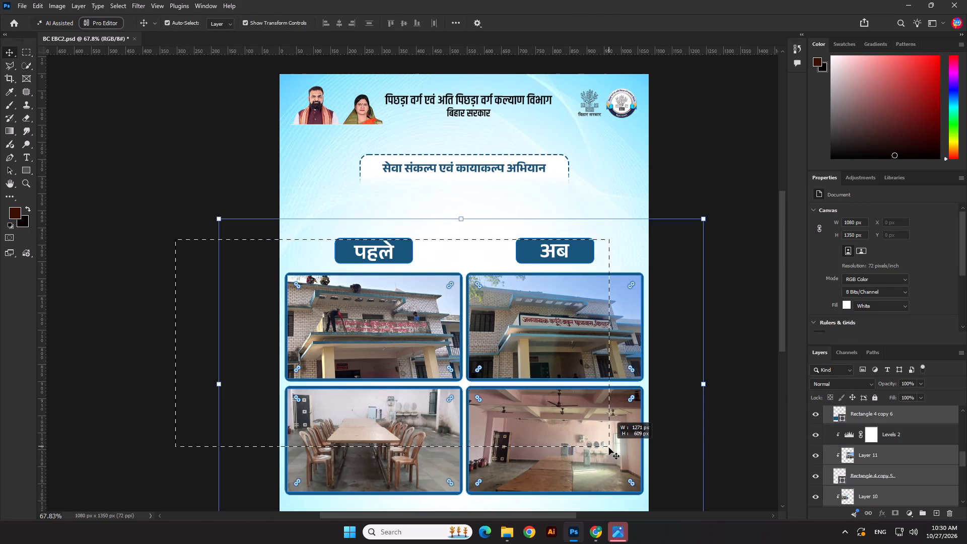
pyautogui.moveTo(609, 448); pyautogui.dragTo(644, 472)
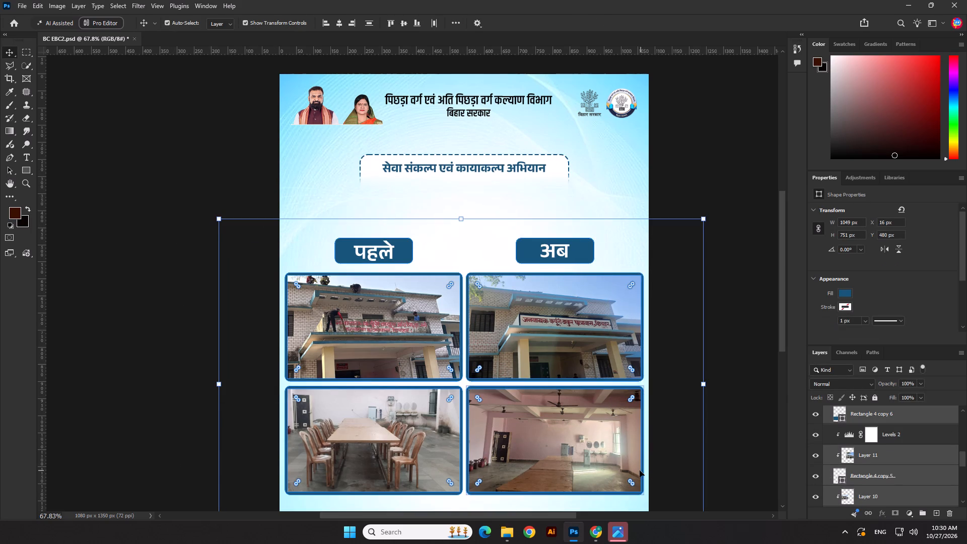
pyautogui.hotkey('shift', 'Up')
pyautogui.hotkey('shift', 'Up')
pyautogui.hotkey('shift', 'Up')
pyautogui.hotkey('shift', 'Up')
pyautogui.hotkey('shift', 'Up')
pyautogui.hotkey('shift', 'Up')
pyautogui.hotkey('shift', 'Up')
pyautogui.hotkey('shift', 'Up')
pyautogui.hotkey('shift', 'Up')
pyautogui.hotkey('shift', 'Up')
pyautogui.hotkey('shift', 'Up')
pyautogui.hotkey('shift', 'Up')
pyautogui.hotkey('shift', 'Up')
pyautogui.hotkey('shift', 'Up')
pyautogui.hotkey('shift', 'Up')
pyautogui.hotkey('shift', 'Up')
pyautogui.hotkey('shift', 'Up')
pyautogui.hotkey('shift', 'Up')
pyautogui.hotkey('shift', 'Up')
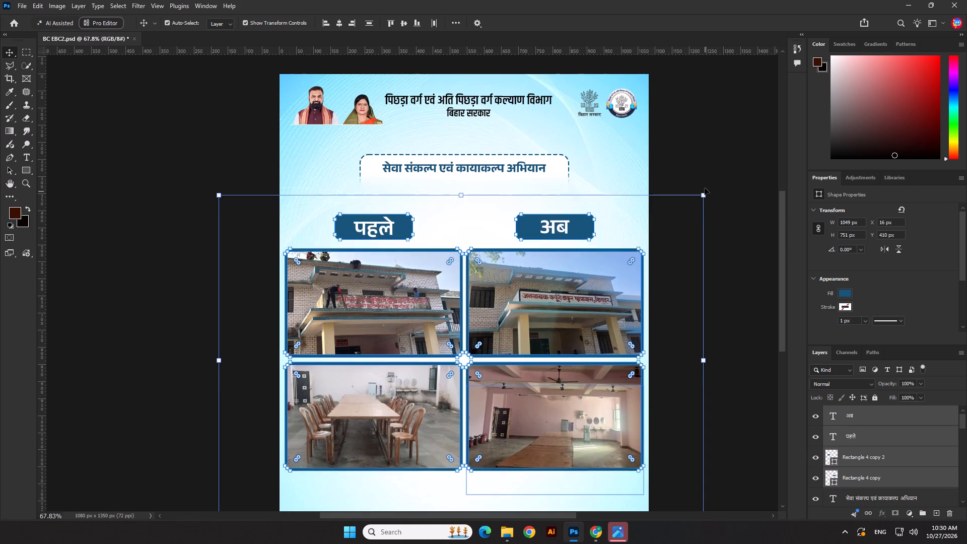
pyautogui.hotkey('shift', 'Up')
pyautogui.hotkey('shift', 'Up')
pyautogui.hotkey('shift', 'Up')
pyautogui.hotkey('shift', 'Up')
pyautogui.keyDown('shift'); pyautogui.click(709, 164); pyautogui.keyUp('shift')
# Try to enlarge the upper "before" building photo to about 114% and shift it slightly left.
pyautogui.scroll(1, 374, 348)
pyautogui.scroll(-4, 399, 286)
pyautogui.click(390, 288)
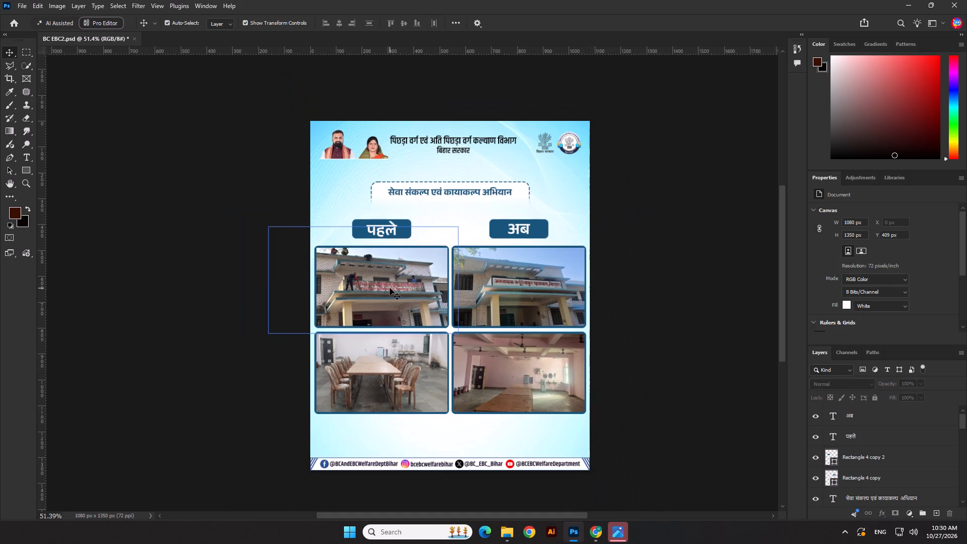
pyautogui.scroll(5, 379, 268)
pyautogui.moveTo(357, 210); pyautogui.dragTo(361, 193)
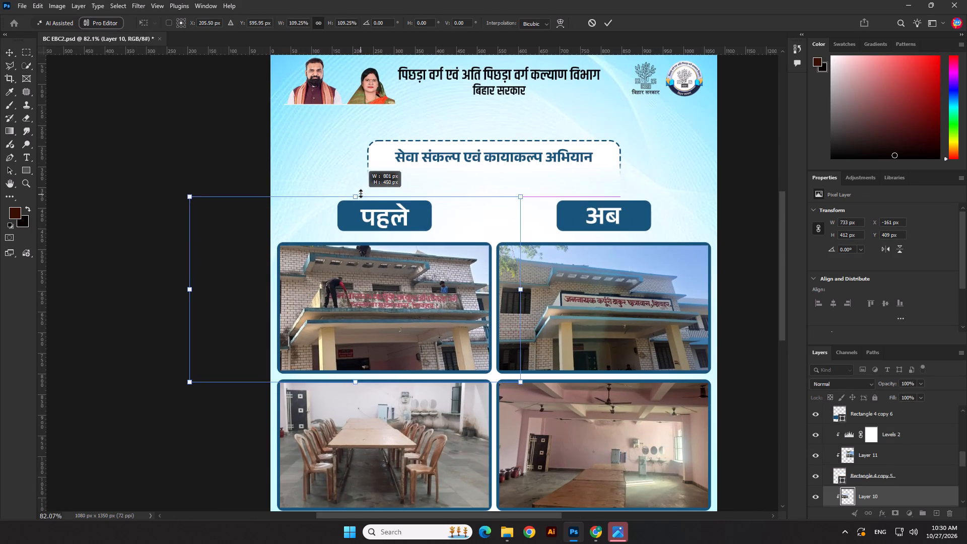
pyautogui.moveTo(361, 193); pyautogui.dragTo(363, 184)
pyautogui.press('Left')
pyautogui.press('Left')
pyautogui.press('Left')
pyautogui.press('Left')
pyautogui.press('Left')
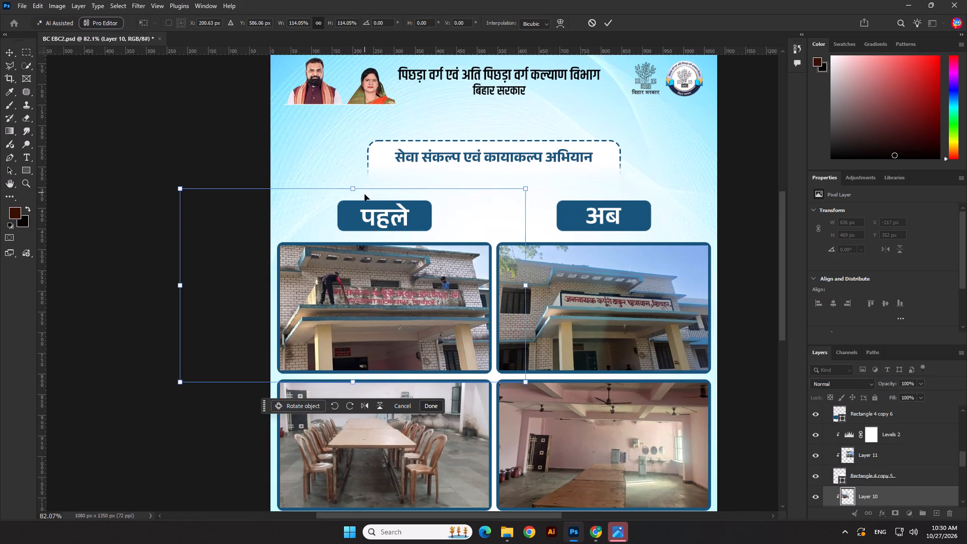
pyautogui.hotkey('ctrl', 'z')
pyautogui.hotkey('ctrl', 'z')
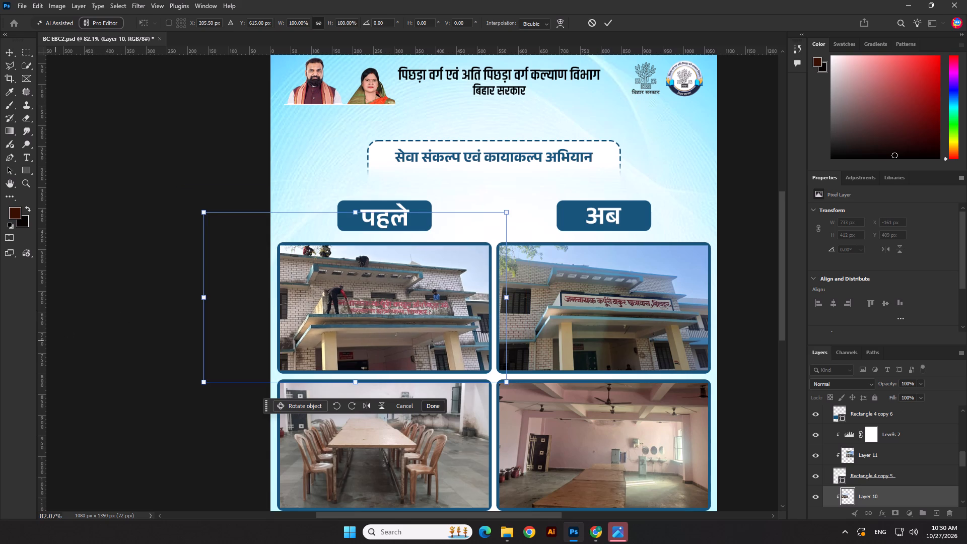
# Nudge the upper "before" building photo up by 10 px inside its frame.
pyautogui.hotkey('shift', 'Up')
pyautogui.press('Return')
pyautogui.press('Return')
pyautogui.click(0, 392)
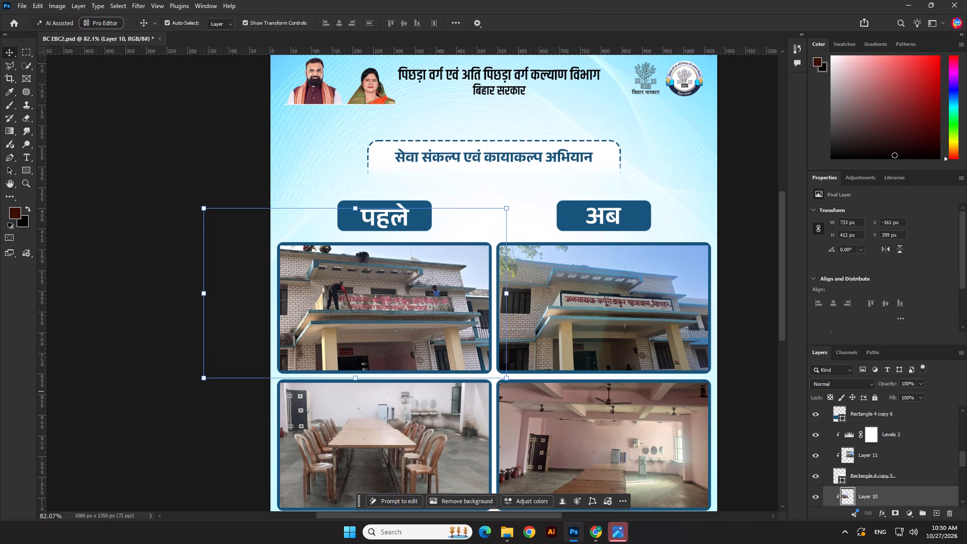
pyautogui.scroll(-9, 341, 461)
pyautogui.click(675, 355)
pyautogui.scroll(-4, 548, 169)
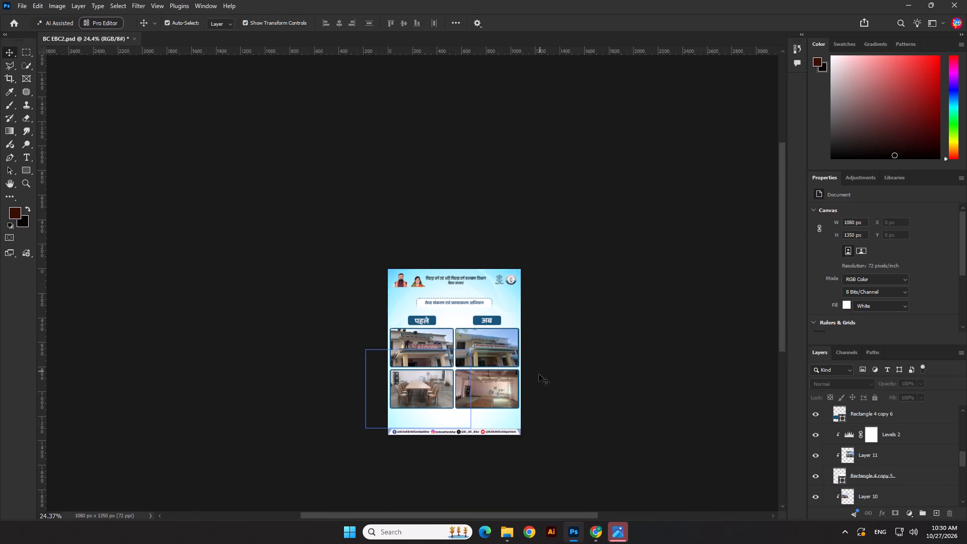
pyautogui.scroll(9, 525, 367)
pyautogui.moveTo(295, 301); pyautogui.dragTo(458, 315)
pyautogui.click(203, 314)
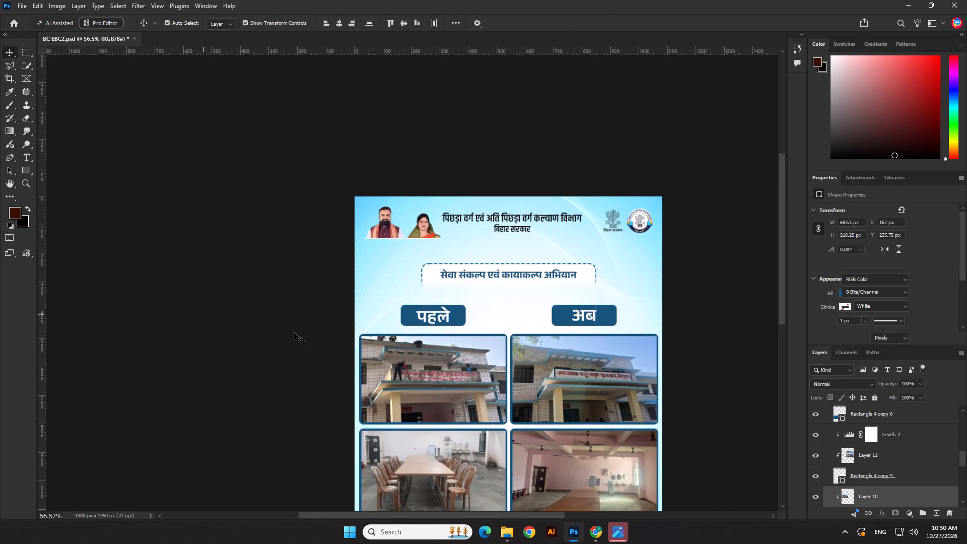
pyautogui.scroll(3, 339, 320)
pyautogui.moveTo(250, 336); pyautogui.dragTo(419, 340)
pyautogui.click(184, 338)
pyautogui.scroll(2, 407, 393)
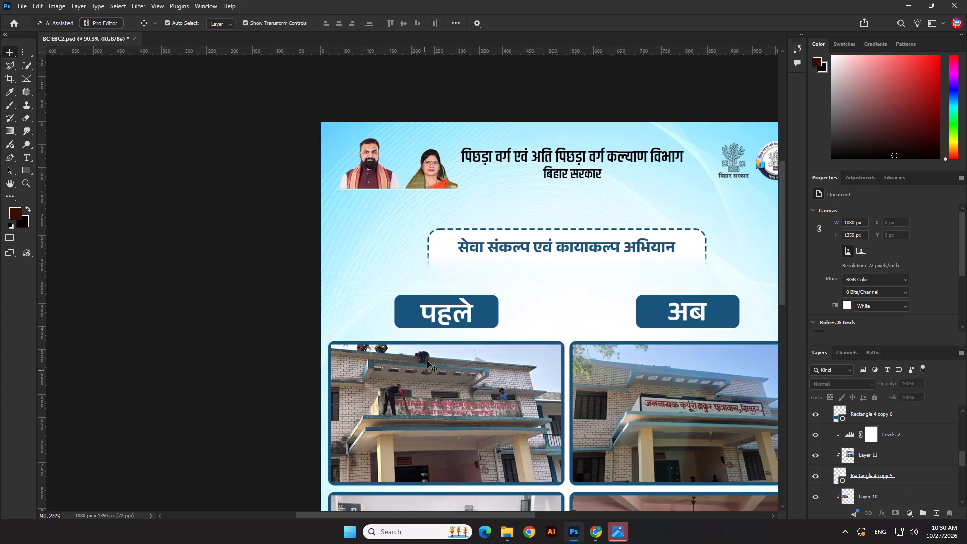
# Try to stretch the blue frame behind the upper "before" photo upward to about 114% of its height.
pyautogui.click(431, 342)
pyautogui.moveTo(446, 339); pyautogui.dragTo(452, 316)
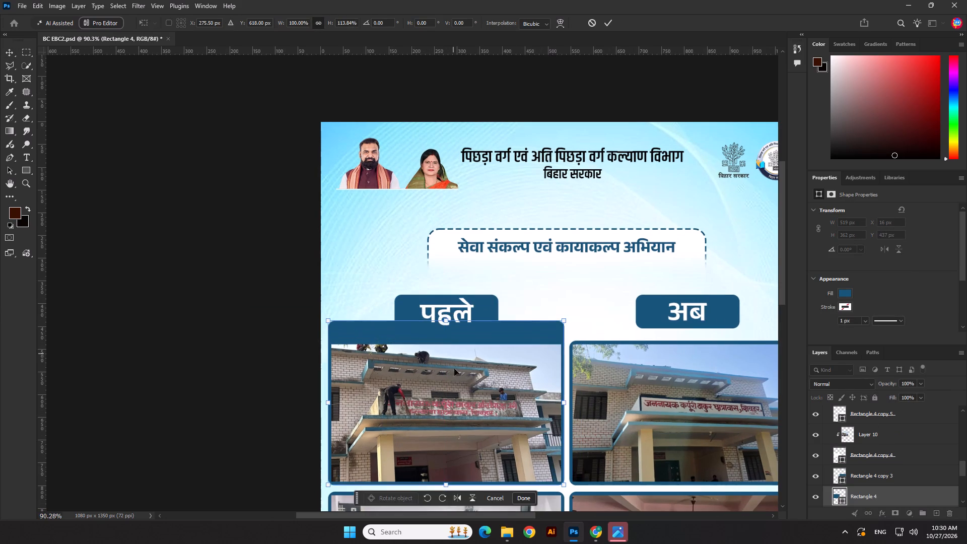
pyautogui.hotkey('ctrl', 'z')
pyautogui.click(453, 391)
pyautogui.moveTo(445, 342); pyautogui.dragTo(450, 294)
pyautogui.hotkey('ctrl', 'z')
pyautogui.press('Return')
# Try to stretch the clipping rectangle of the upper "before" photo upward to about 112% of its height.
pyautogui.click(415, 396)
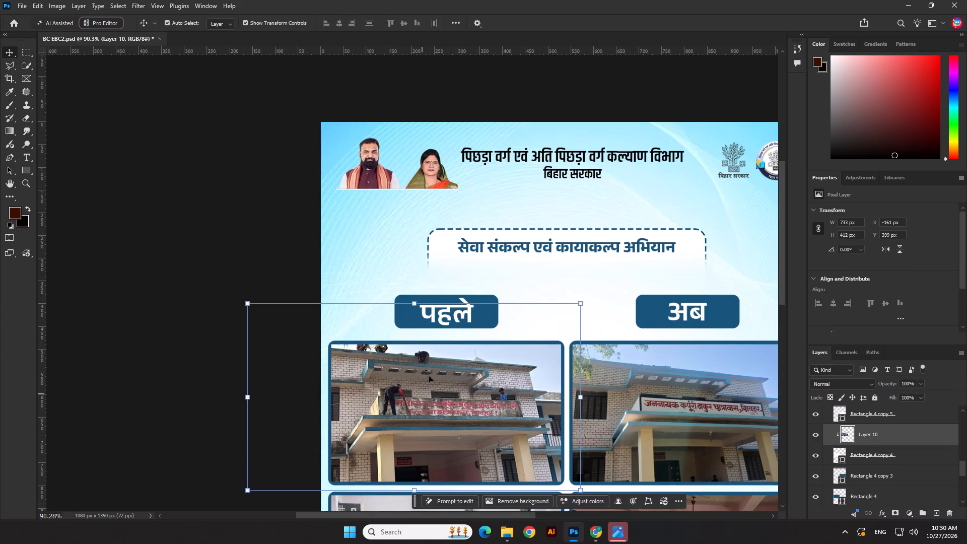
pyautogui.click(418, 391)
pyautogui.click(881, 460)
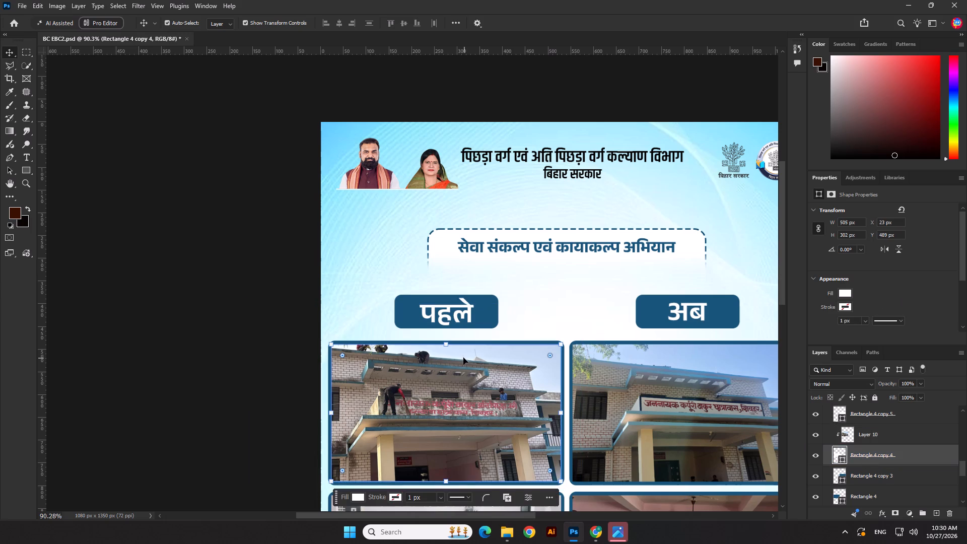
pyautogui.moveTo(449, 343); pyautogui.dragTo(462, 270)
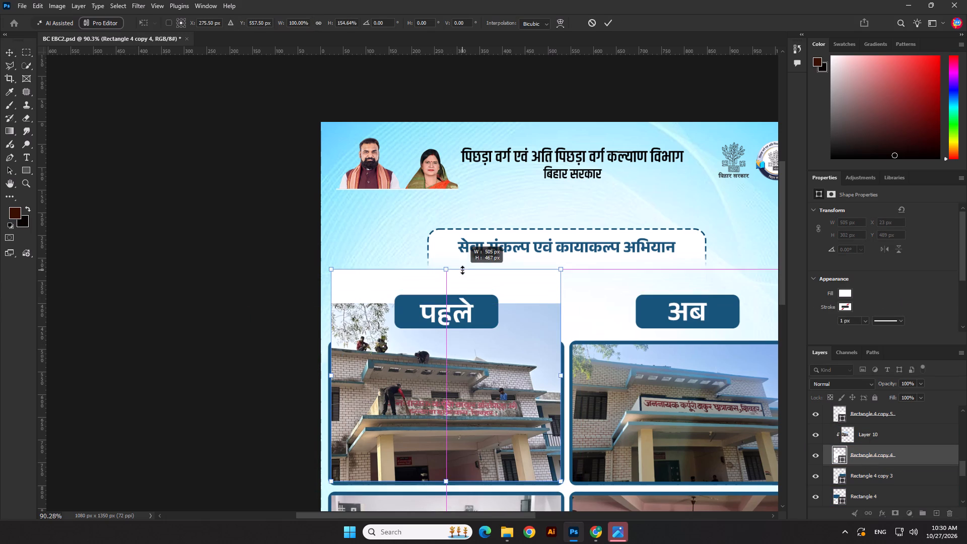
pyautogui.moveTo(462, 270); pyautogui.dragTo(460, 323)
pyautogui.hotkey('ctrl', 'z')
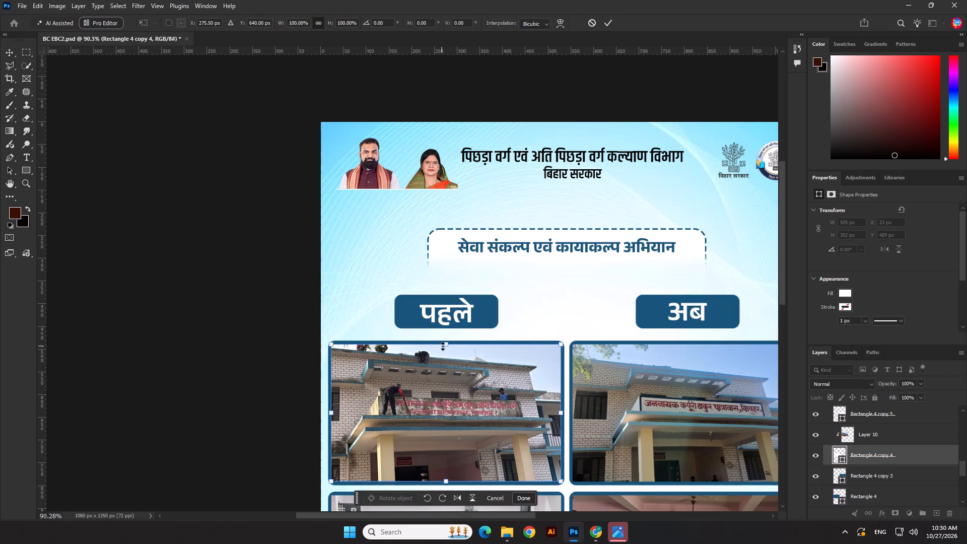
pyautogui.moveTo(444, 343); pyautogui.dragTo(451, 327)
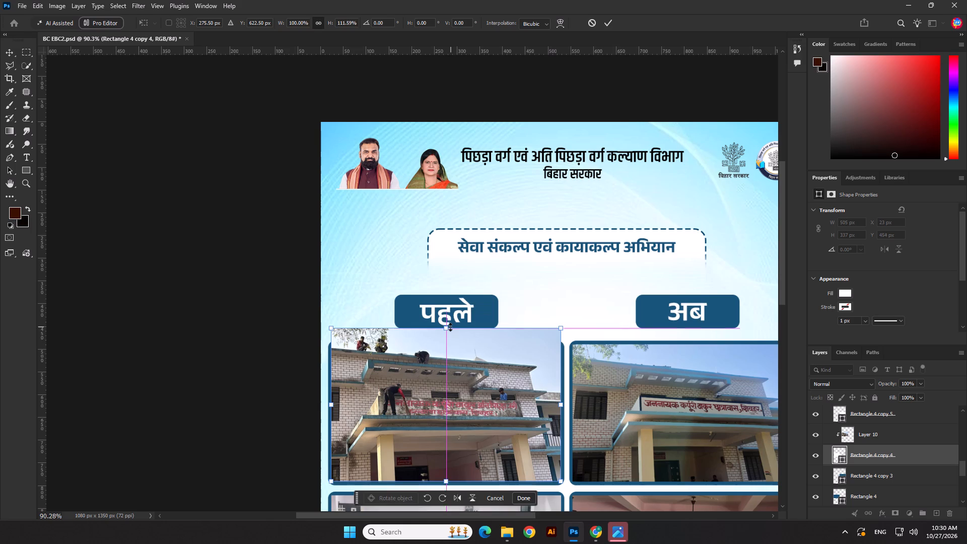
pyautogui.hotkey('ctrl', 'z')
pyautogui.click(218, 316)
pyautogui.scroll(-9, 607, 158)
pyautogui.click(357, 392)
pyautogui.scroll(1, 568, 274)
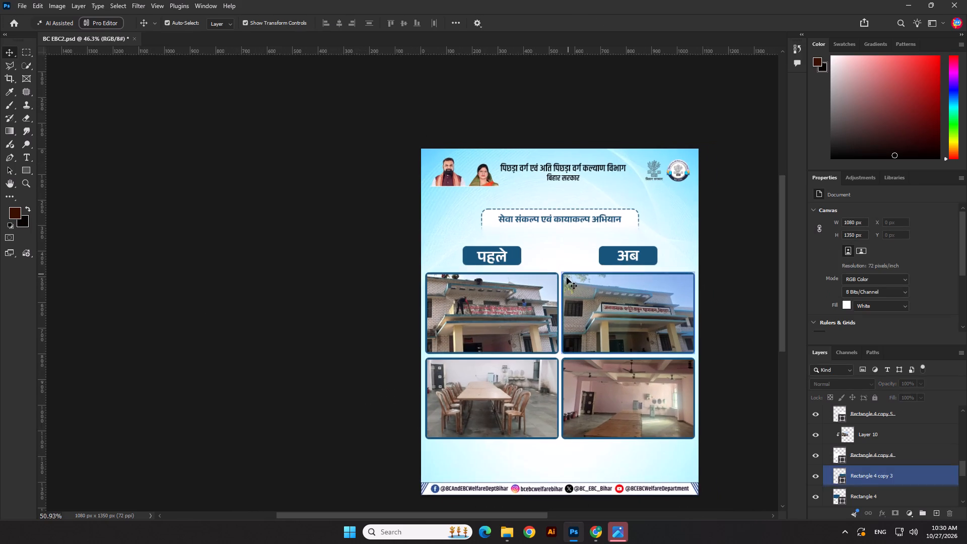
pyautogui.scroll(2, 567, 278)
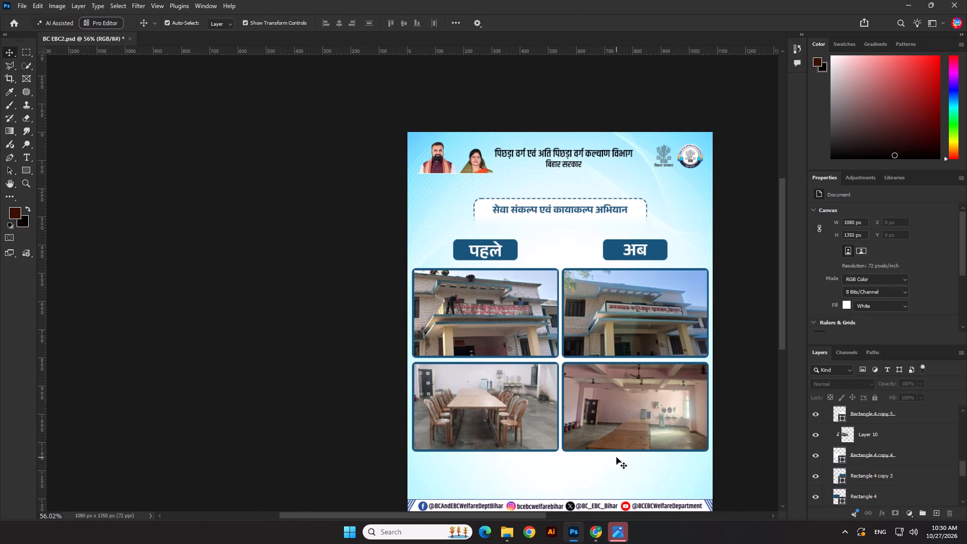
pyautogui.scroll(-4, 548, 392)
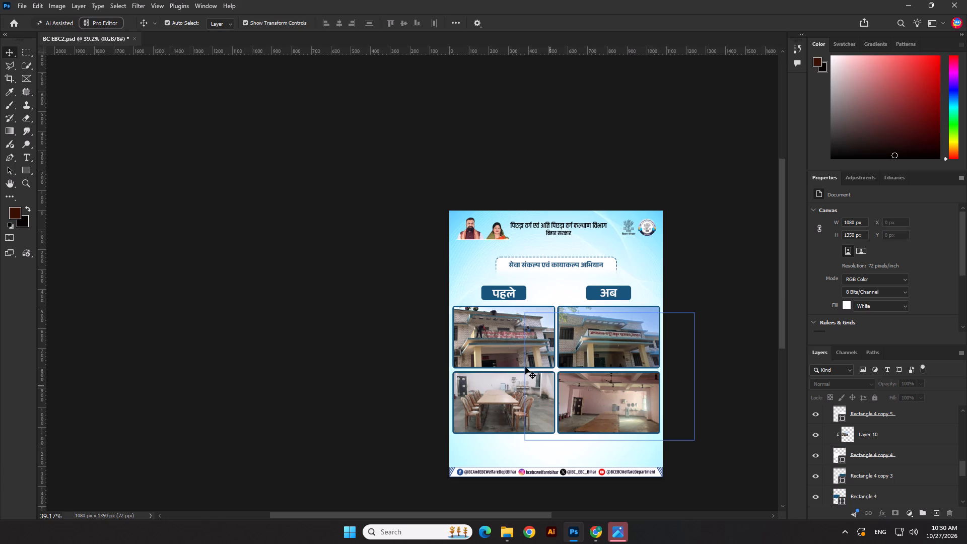
# Move the two lower photos and their frames down to open a gap beneath the upper row.
pyautogui.scroll(2, 524, 366)
pyautogui.moveTo(353, 393); pyautogui.dragTo(684, 435)
pyautogui.moveTo(662, 426); pyautogui.dragTo(661, 431)
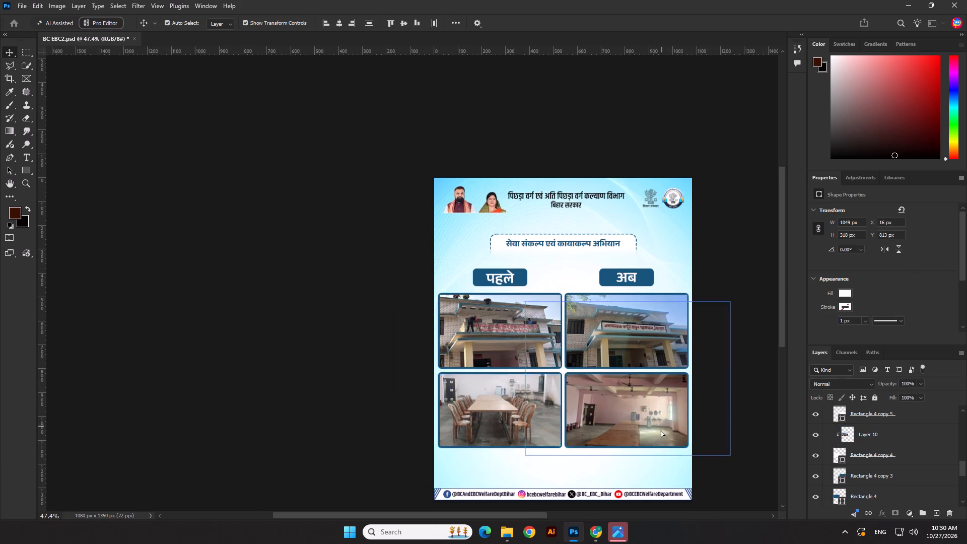
pyautogui.moveTo(661, 431); pyautogui.dragTo(658, 449)
pyautogui.click(268, 372)
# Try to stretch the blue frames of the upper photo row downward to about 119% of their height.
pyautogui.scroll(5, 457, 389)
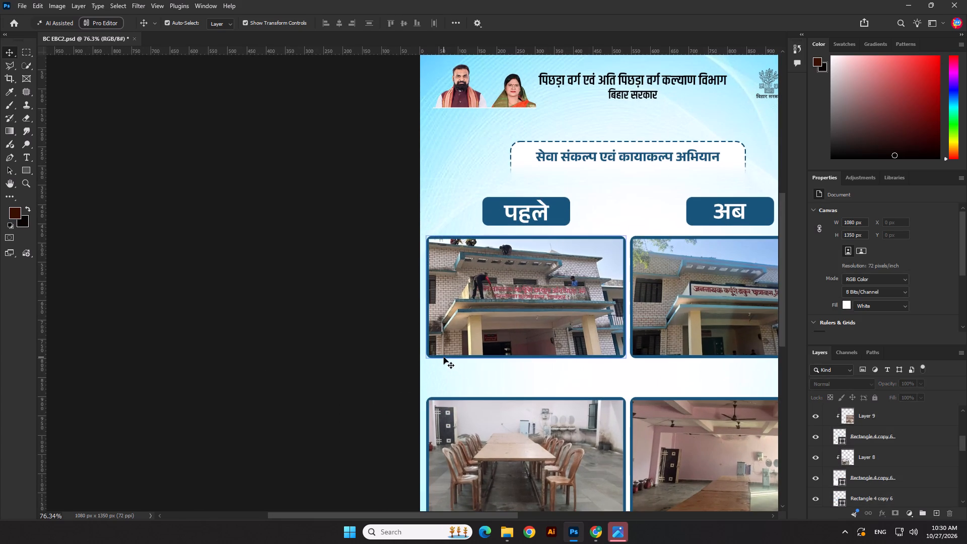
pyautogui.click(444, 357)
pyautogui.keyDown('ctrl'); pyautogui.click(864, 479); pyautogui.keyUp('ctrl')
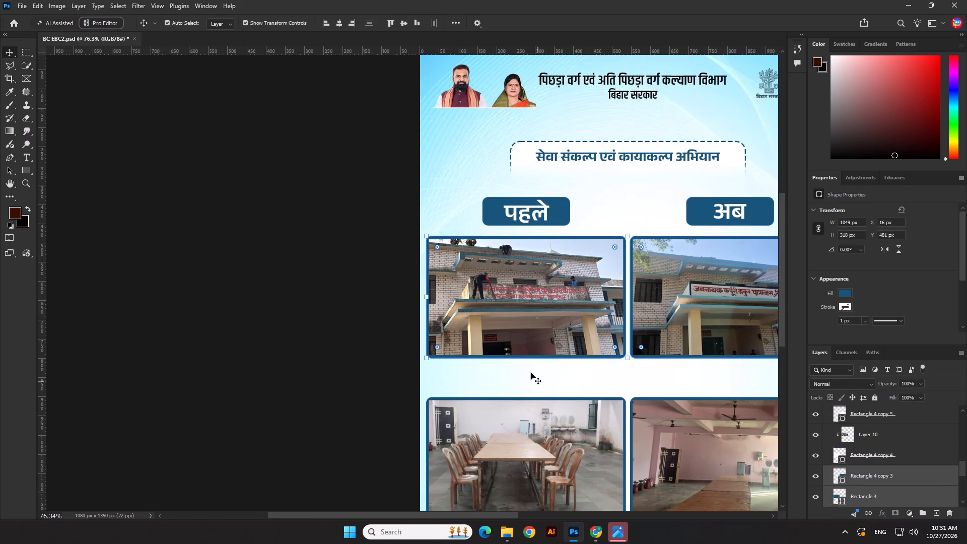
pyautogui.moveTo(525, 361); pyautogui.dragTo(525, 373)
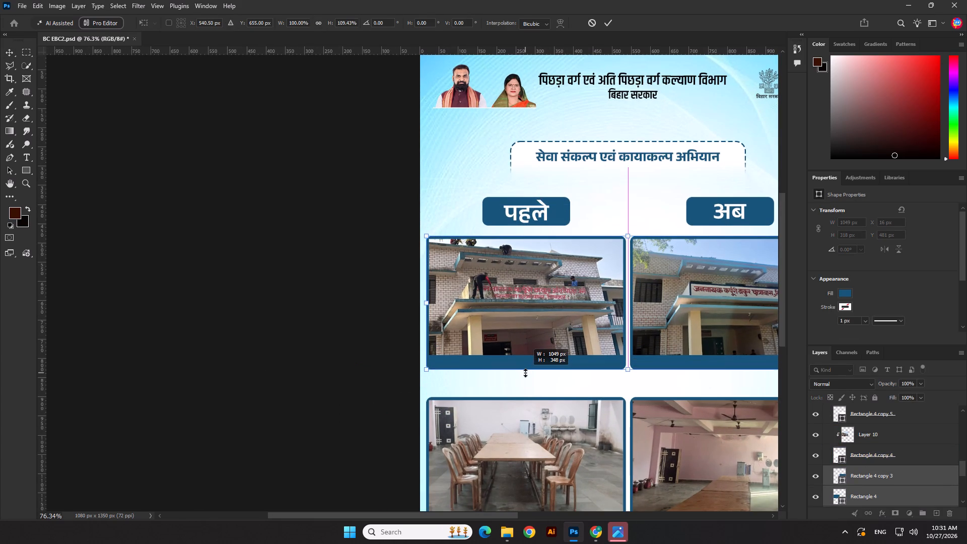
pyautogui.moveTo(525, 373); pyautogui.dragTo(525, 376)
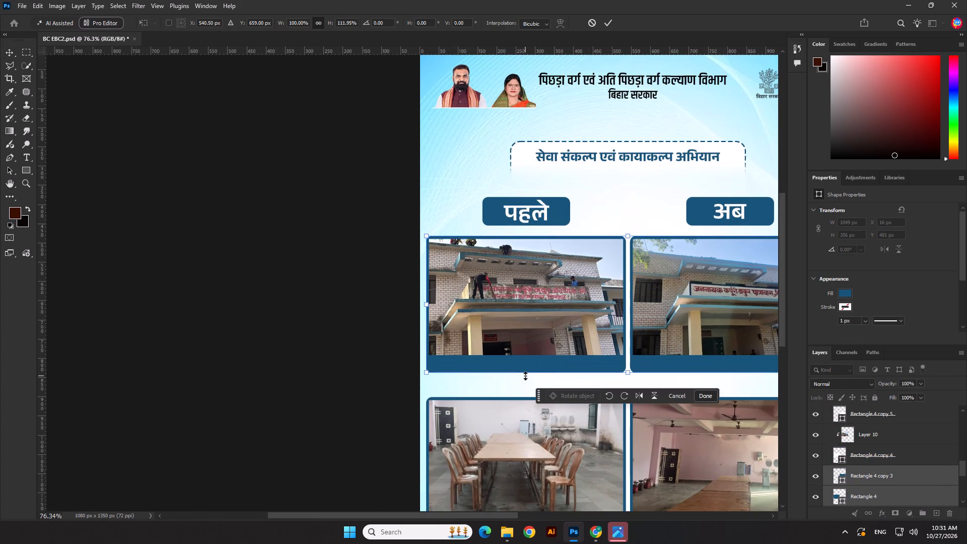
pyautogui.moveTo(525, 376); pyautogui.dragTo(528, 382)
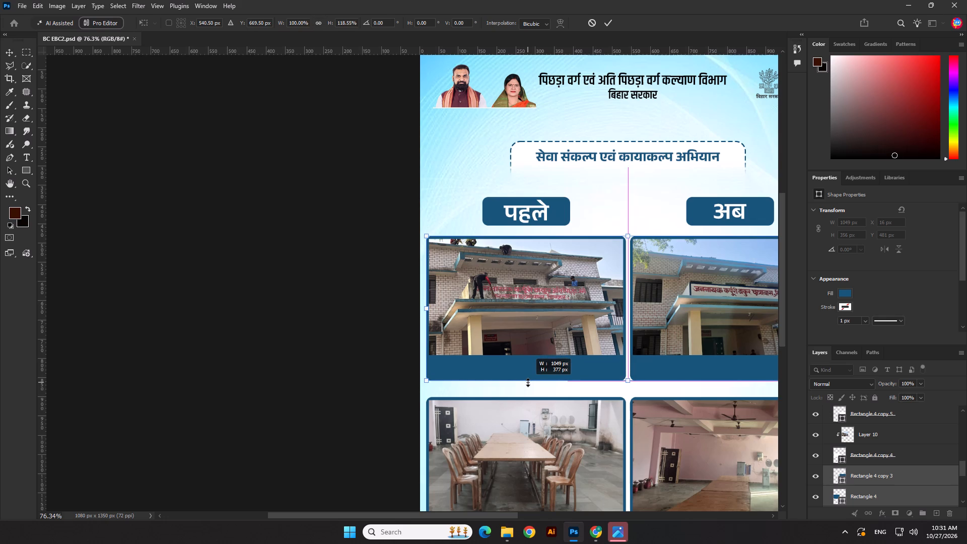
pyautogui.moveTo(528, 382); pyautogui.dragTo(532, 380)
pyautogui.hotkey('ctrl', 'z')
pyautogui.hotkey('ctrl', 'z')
# Stretch the blue frames and clipping rectangles of all four photos downward together to an overall height of about 897 px.
pyautogui.scroll(-1, 861, 457)
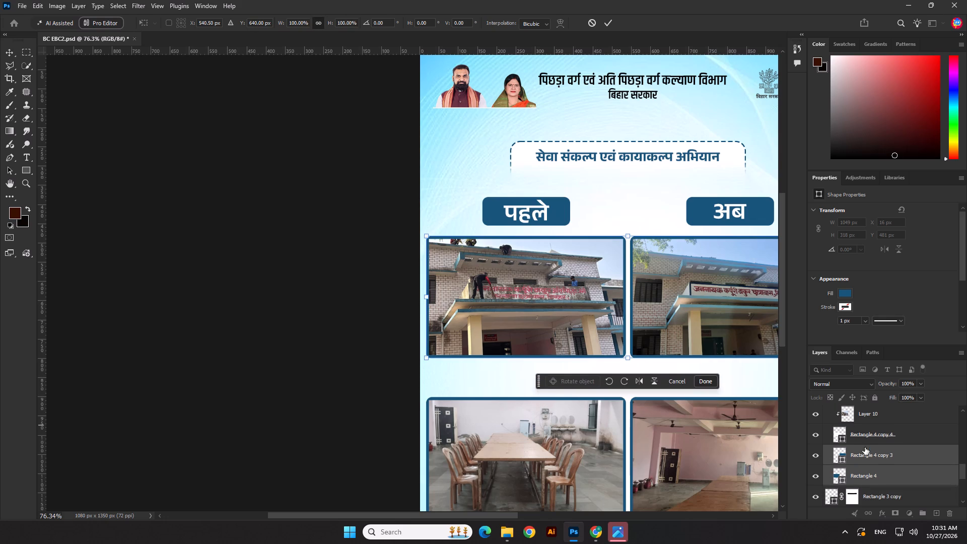
pyautogui.keyDown('ctrl'); pyautogui.click(866, 438); pyautogui.keyUp('ctrl')
pyautogui.scroll(2, 866, 438)
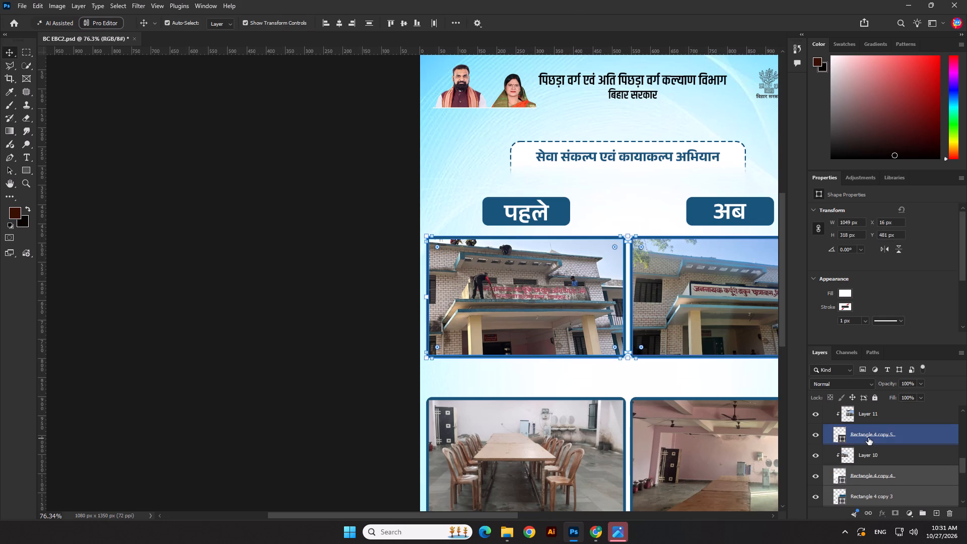
pyautogui.keyDown('ctrl'); pyautogui.click(868, 438); pyautogui.keyUp('ctrl')
pyautogui.scroll(2, 868, 437)
pyautogui.scroll(-7, 868, 437)
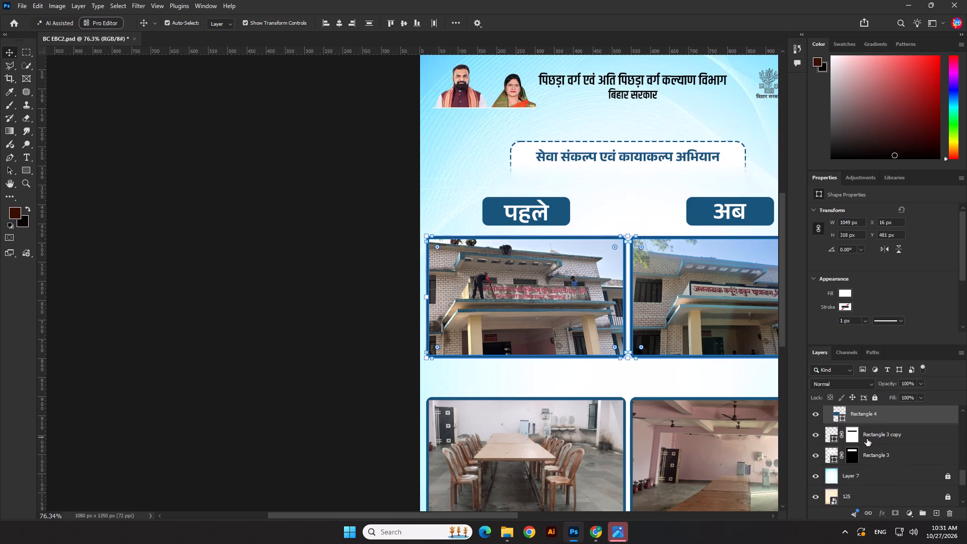
pyautogui.scroll(-1, 866, 440)
pyautogui.scroll(6, 865, 441)
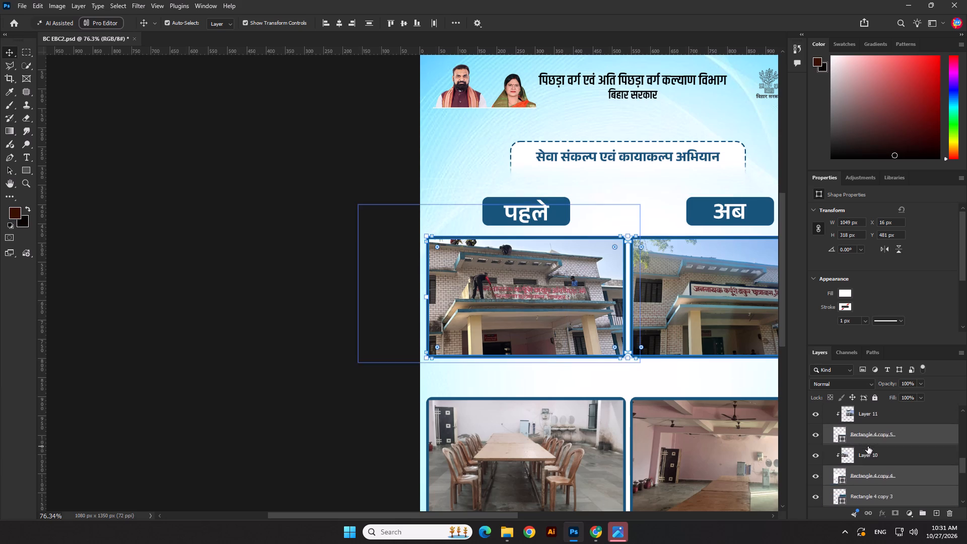
pyautogui.scroll(4, 868, 446)
pyautogui.keyDown('ctrl'); pyautogui.click(866, 452); pyautogui.keyUp('ctrl')
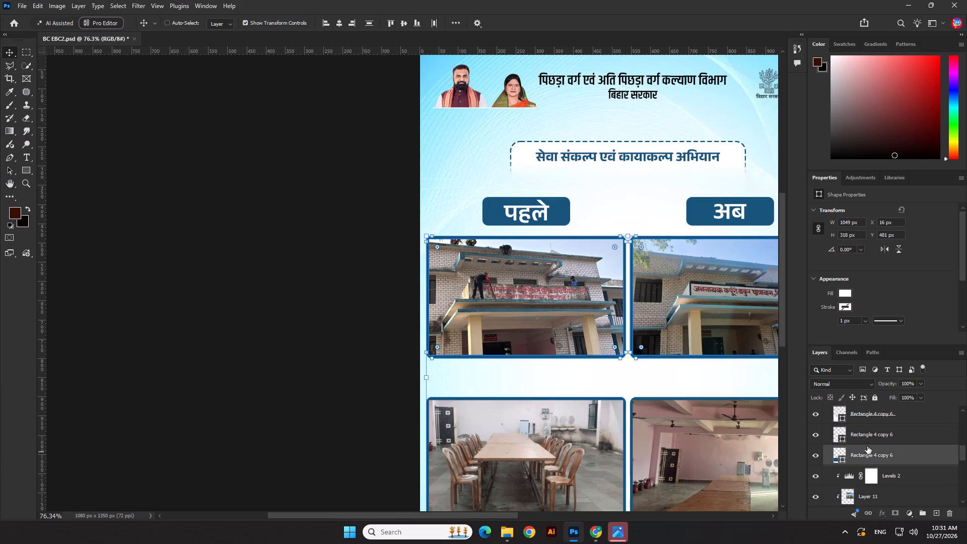
pyautogui.keyDown('ctrl'); pyautogui.click(867, 437); pyautogui.keyUp('ctrl')
pyautogui.keyDown('ctrl'); pyautogui.click(869, 420); pyautogui.keyUp('ctrl')
pyautogui.scroll(2, 869, 423)
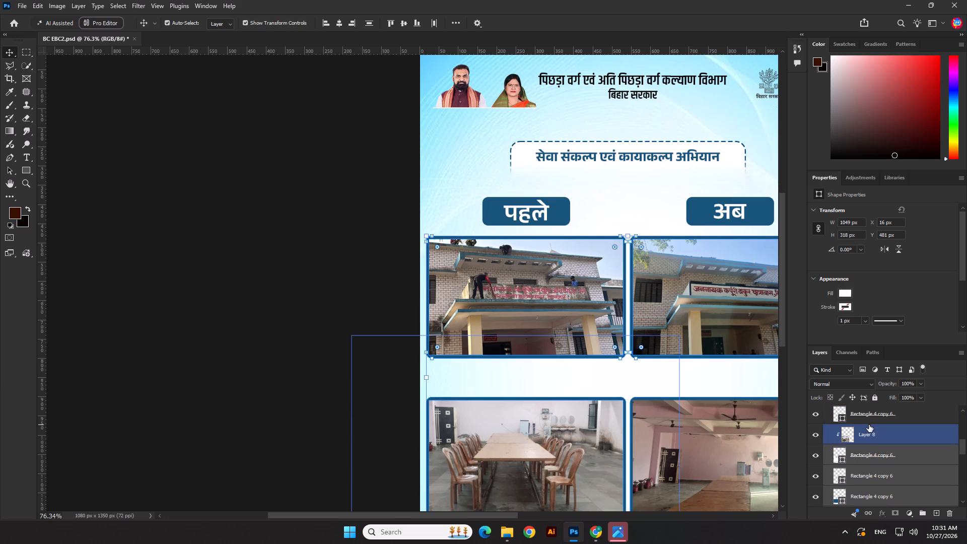
pyautogui.keyDown('ctrl'); pyautogui.click(869, 421); pyautogui.keyUp('ctrl')
pyautogui.scroll(3, 870, 422)
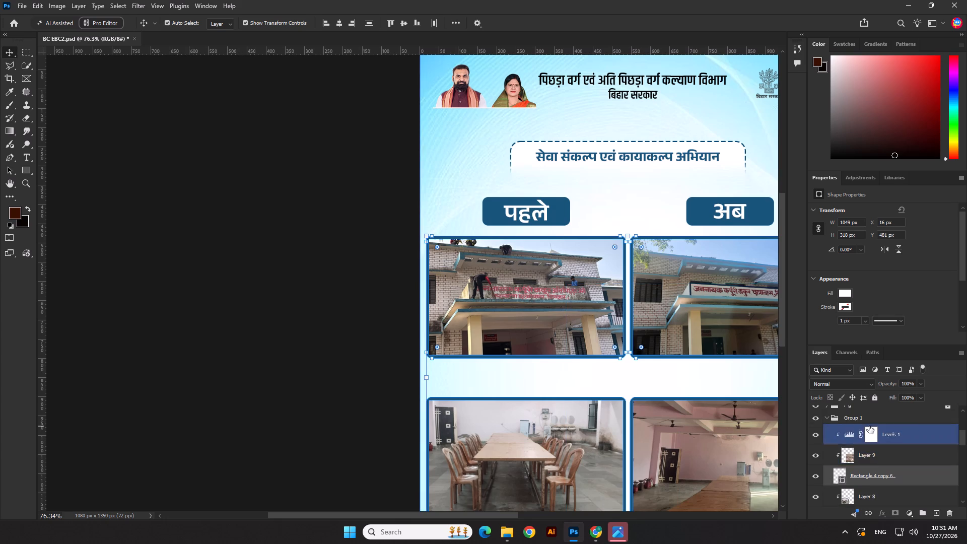
pyautogui.scroll(1, 866, 429)
pyautogui.scroll(-9, 609, 350)
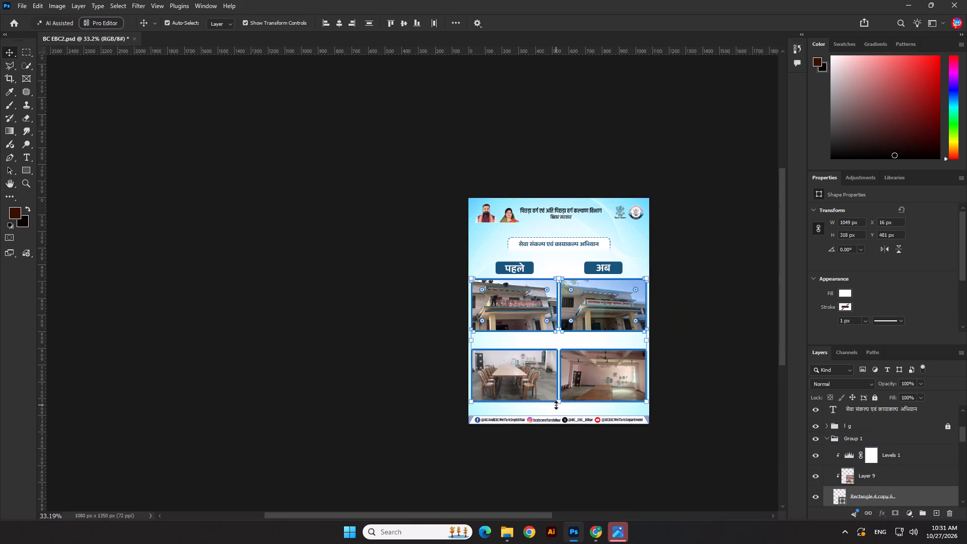
pyautogui.moveTo(557, 405); pyautogui.dragTo(555, 430)
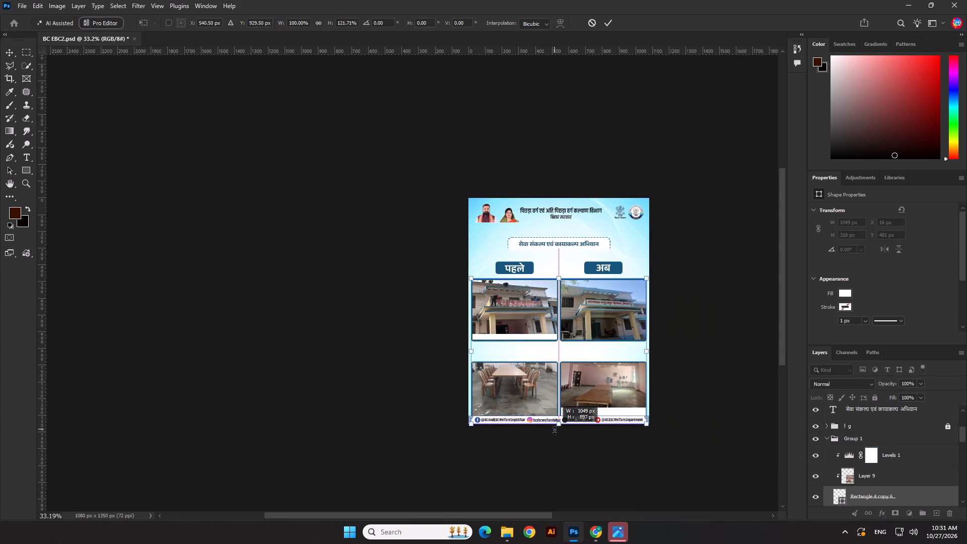
pyautogui.moveTo(555, 430); pyautogui.dragTo(555, 433)
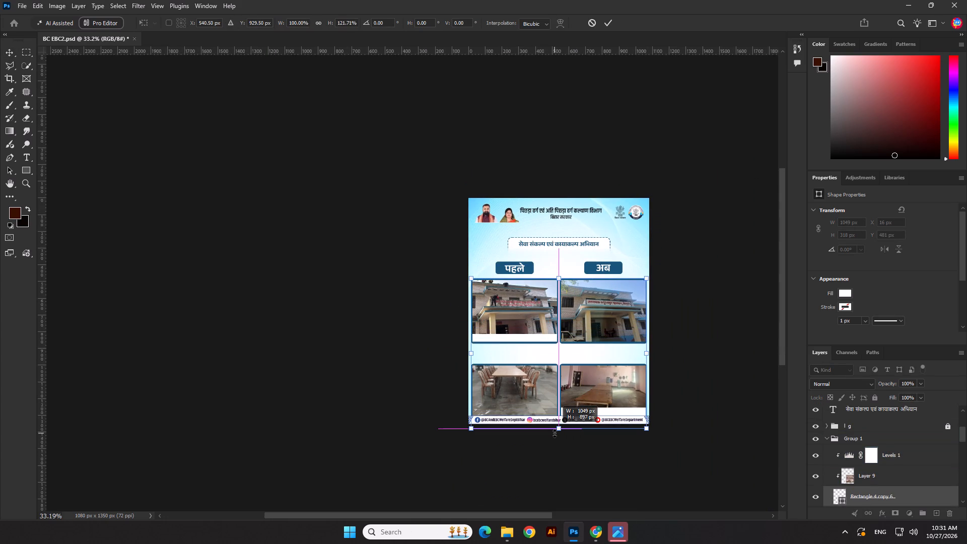
pyautogui.moveTo(555, 433); pyautogui.dragTo(555, 435)
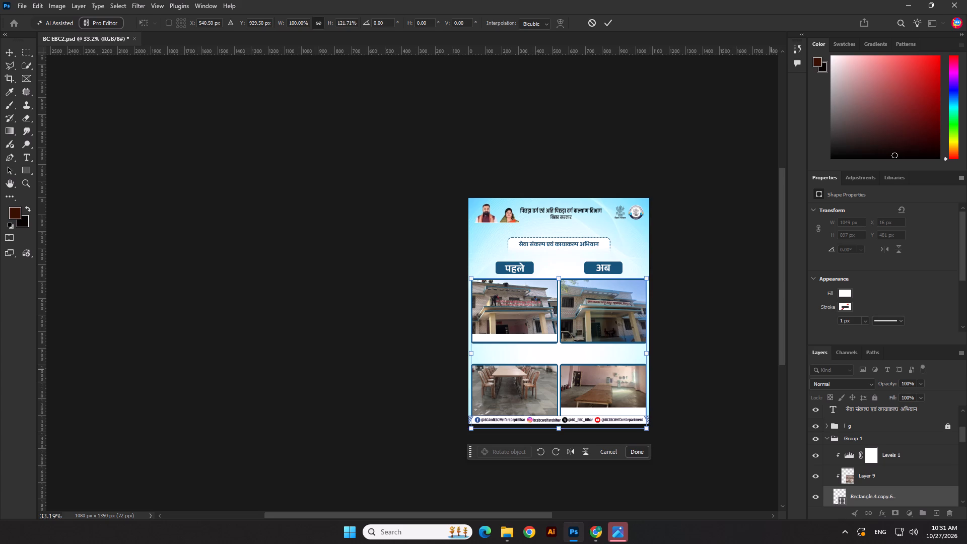
pyautogui.press('Return')
pyautogui.click(713, 352)
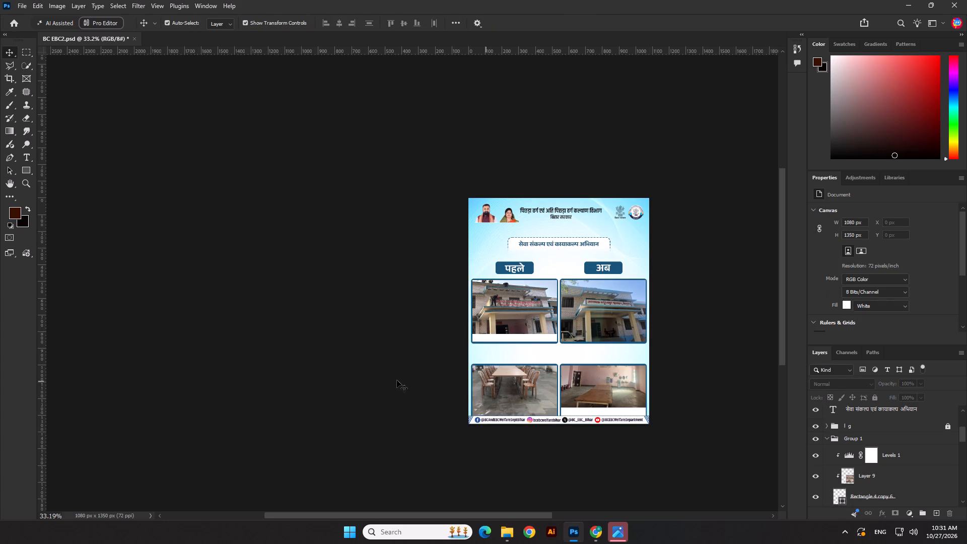
# Move the lower row of photos with their frames and clipping rectangles up 110 px, close beneath the upper row.
pyautogui.moveTo(393, 376); pyautogui.dragTo(656, 386)
pyautogui.hotkey('shift', 'Up')
pyautogui.hotkey('shift', 'Up')
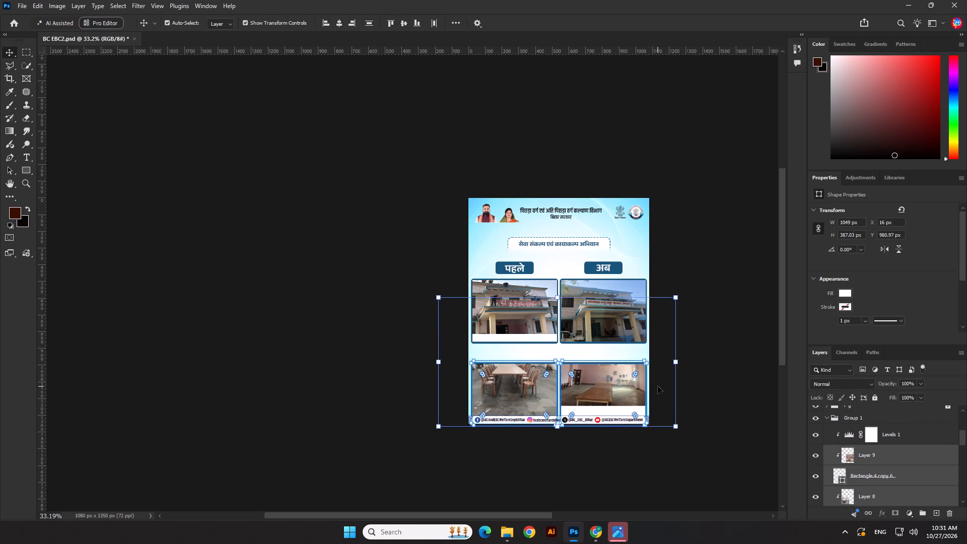
pyautogui.hotkey('shift', 'Up')
pyautogui.hotkey('shift', 'Up')
pyautogui.hotkey('shift', 'Up')
pyautogui.hotkey('shift', 'Up')
pyautogui.hotkey('shift', 'Up')
pyautogui.hotkey('shift', 'Up')
pyautogui.hotkey('shift', 'Up')
pyautogui.hotkey('shift', 'Up')
pyautogui.hotkey('shift', 'Up')
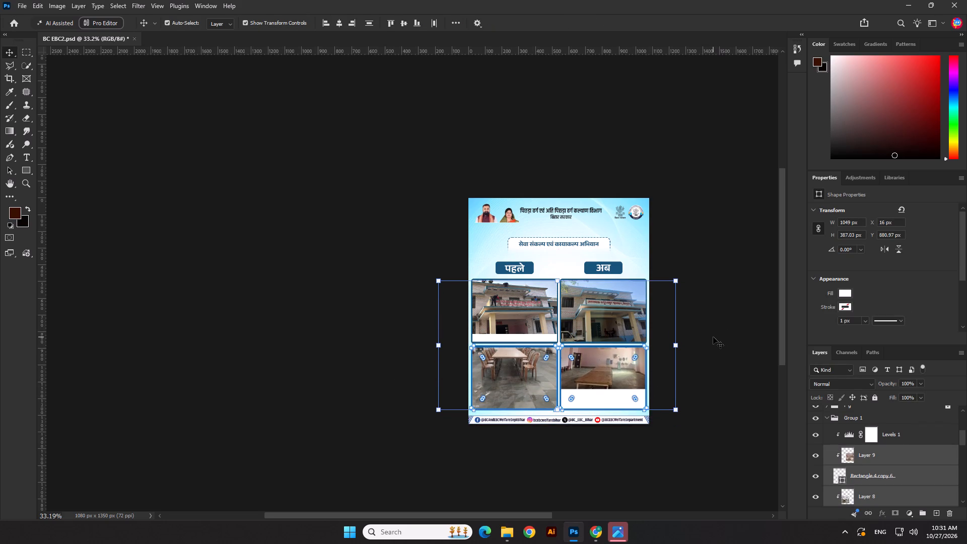
pyautogui.hotkey('shift', 'Down')
pyautogui.hotkey('shift', 'Up')
pyautogui.click(709, 289)
# Move the lower "after" hall photo down to about X 390, Y 632 px so it fills its frame.
pyautogui.click(615, 370)
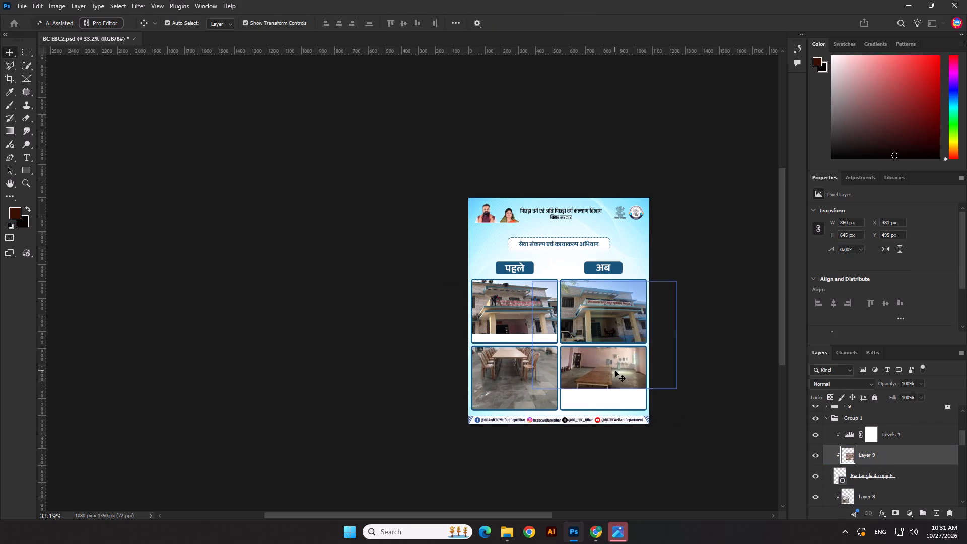
pyautogui.moveTo(608, 377); pyautogui.dragTo(612, 400)
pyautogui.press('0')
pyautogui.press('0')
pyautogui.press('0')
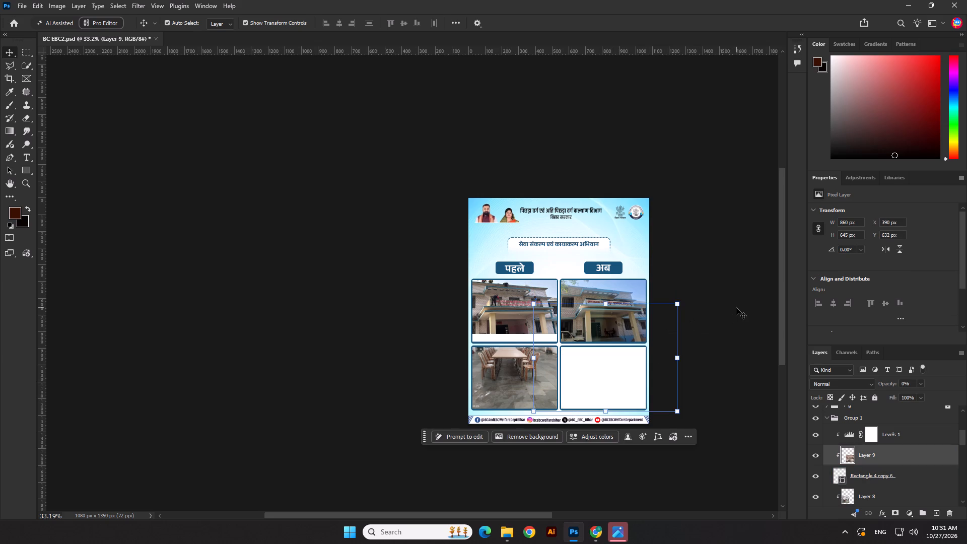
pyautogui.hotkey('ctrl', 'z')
# Shift the lower "before" table photo down, scale it to about 88% and reposition it to fill its frame.
pyautogui.click(734, 311)
pyautogui.scroll(3, 508, 392)
pyautogui.click(510, 385)
pyautogui.moveTo(524, 368); pyautogui.dragTo(535, 387)
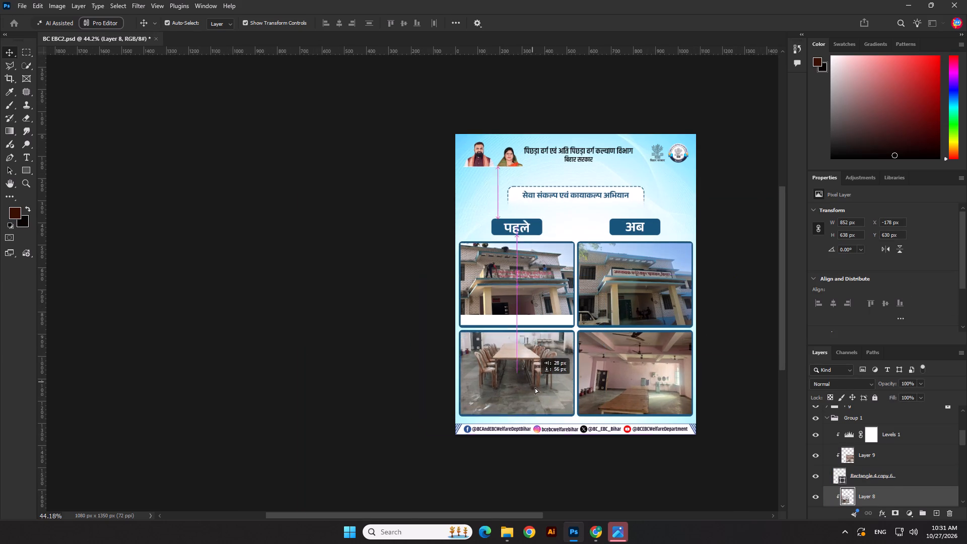
pyautogui.moveTo(535, 387); pyautogui.dragTo(538, 391)
pyautogui.moveTo(524, 294); pyautogui.dragTo(526, 312)
pyautogui.moveTo(531, 363); pyautogui.dragTo(519, 356)
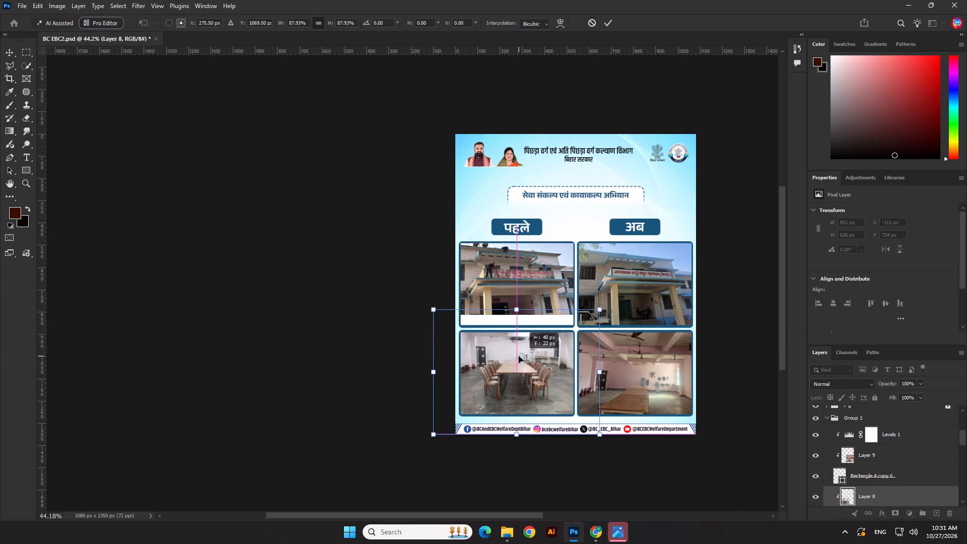
pyautogui.moveTo(519, 356); pyautogui.dragTo(515, 356)
pyautogui.press('Return')
# Move the upper "before" building photo about 57 px down and 36 px right to cover its frame.
pyautogui.click(525, 276)
pyautogui.moveTo(534, 284); pyautogui.dragTo(543, 297)
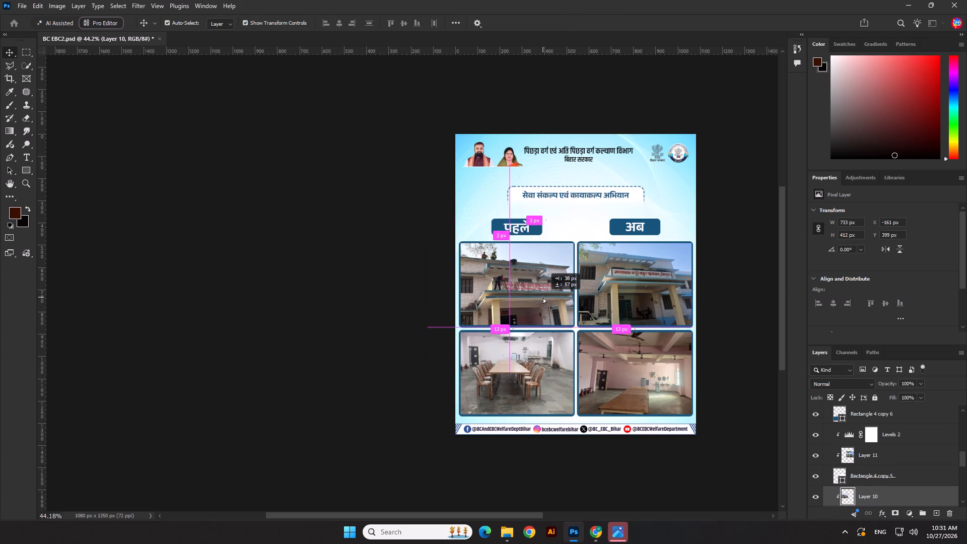
pyautogui.moveTo(543, 297); pyautogui.dragTo(543, 297)
pyautogui.press('Left')
pyautogui.press('Left')
pyautogui.press('Left')
# Scale the upper "after" building photo to about 79% and shift it about 40 px left and 10 px down.
pyautogui.click(647, 285)
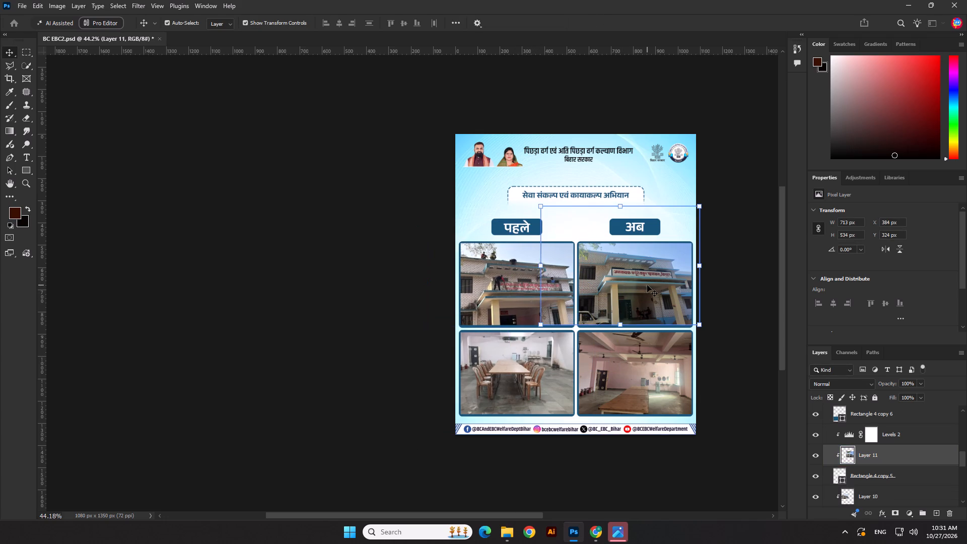
pyautogui.moveTo(537, 204); pyautogui.dragTo(568, 232)
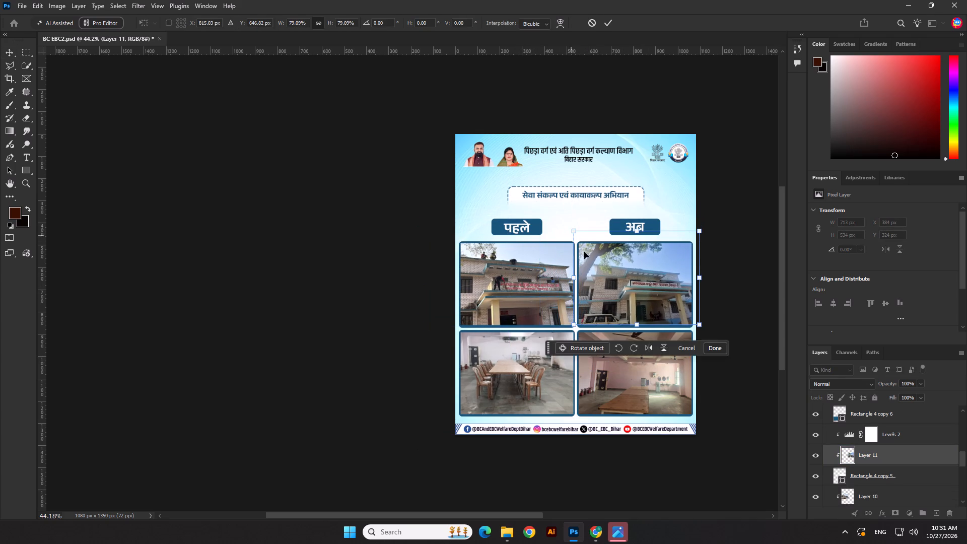
pyautogui.moveTo(631, 298); pyautogui.dragTo(622, 300)
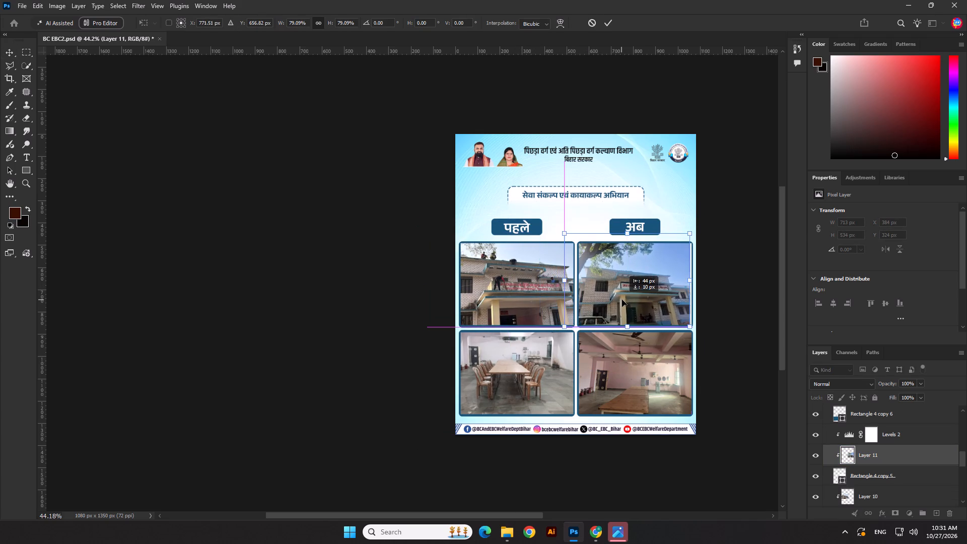
pyautogui.moveTo(622, 300); pyautogui.dragTo(624, 299)
pyautogui.press('Right')
pyautogui.press('Right')
pyautogui.press('Down')
pyautogui.press('Return')
pyautogui.click(726, 254)
# Reduce the upper "before" building photo to about 665 × 374 px and position it to fill its frame.
pyautogui.click(505, 287)
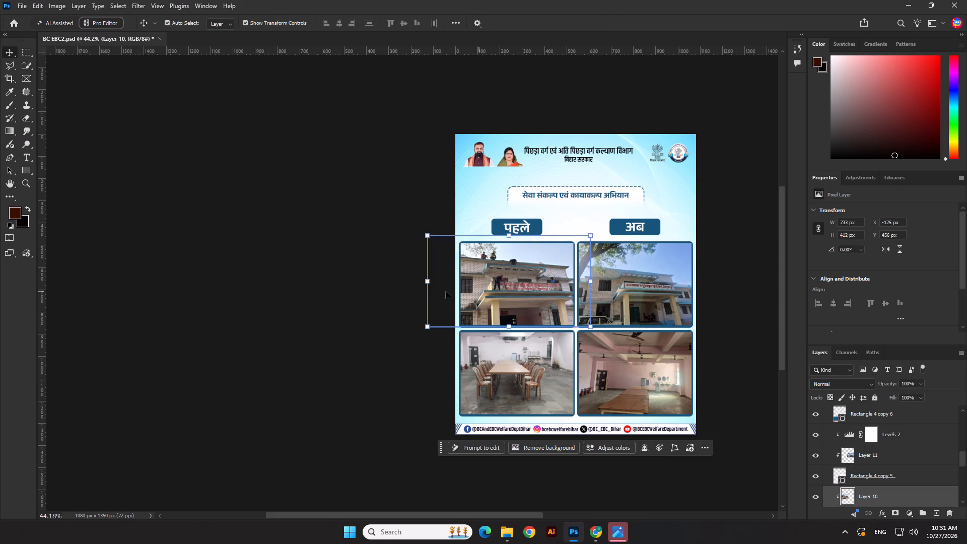
pyautogui.moveTo(423, 285); pyautogui.dragTo(440, 286)
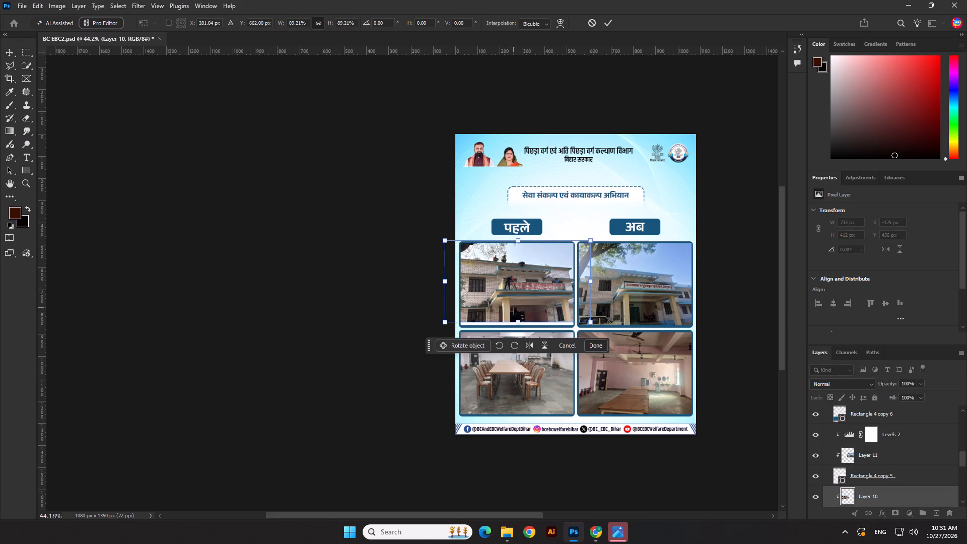
pyautogui.click(514, 308)
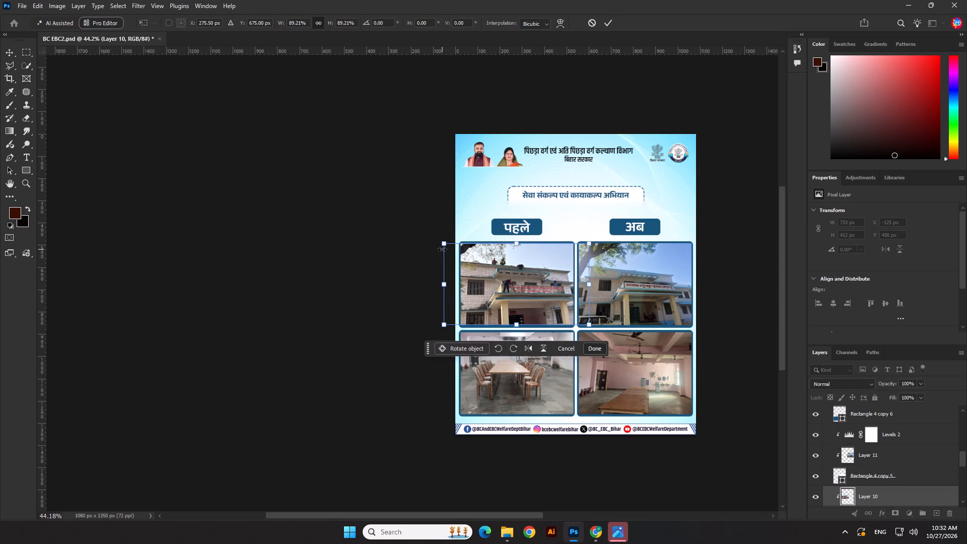
pyautogui.click(442, 249)
pyautogui.press('Down')
pyautogui.press('Up')
pyautogui.press('Return')
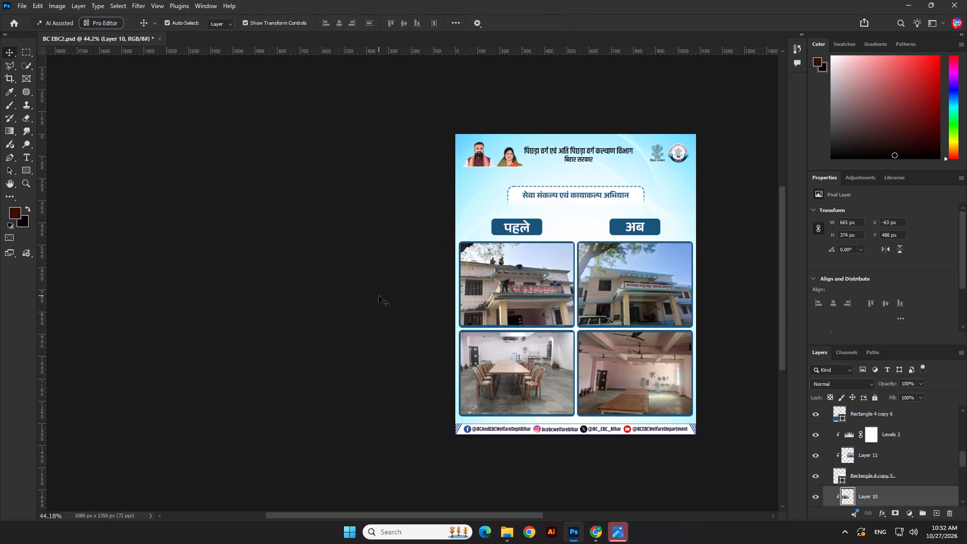
pyautogui.click(379, 296)
# Scale the पहले and अब labels together to about 70%, about 52 px high, just above the photos.
pyautogui.scroll(2, 447, 245)
pyautogui.moveTo(381, 226); pyautogui.dragTo(681, 222)
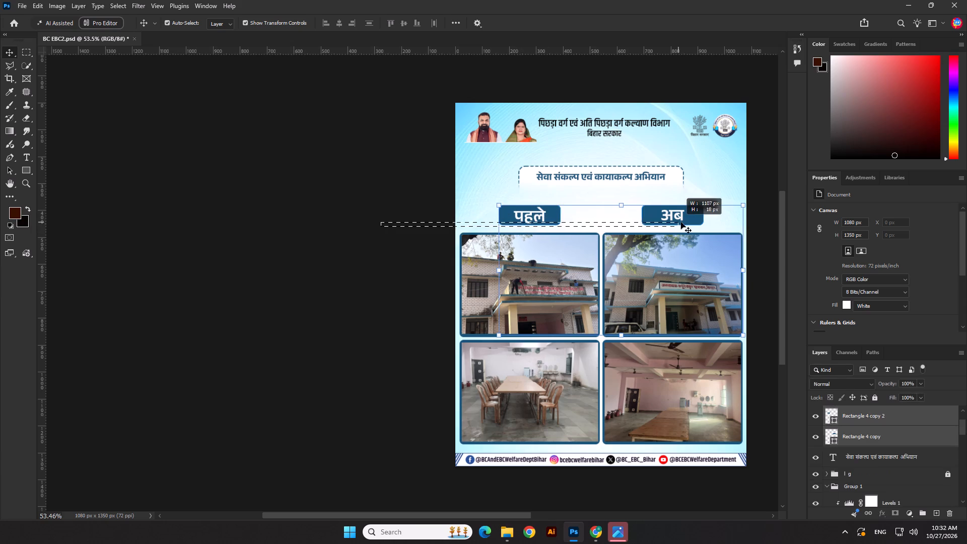
pyautogui.moveTo(681, 222); pyautogui.dragTo(686, 219)
pyautogui.keyDown('shift'); pyautogui.click(676, 298); pyautogui.keyUp('shift')
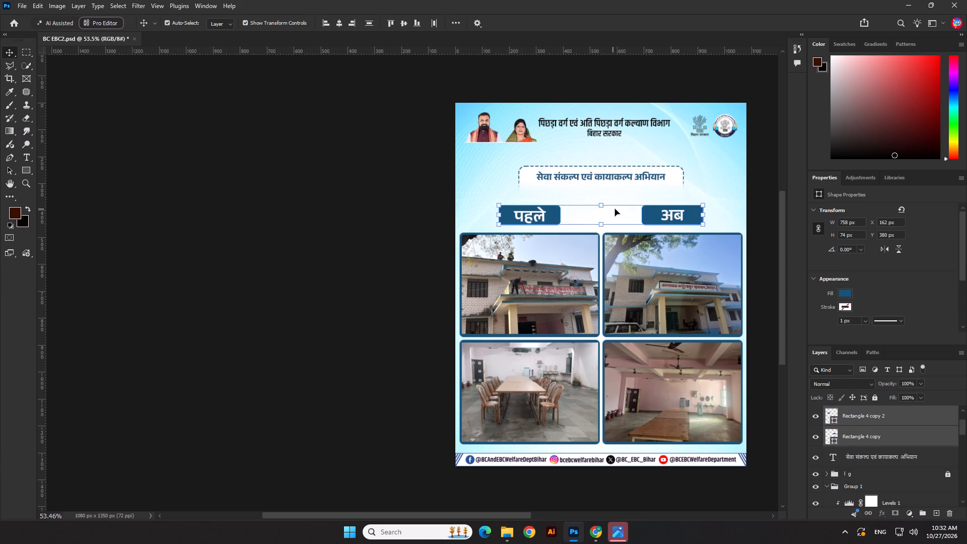
pyautogui.moveTo(601, 203); pyautogui.dragTo(601, 210)
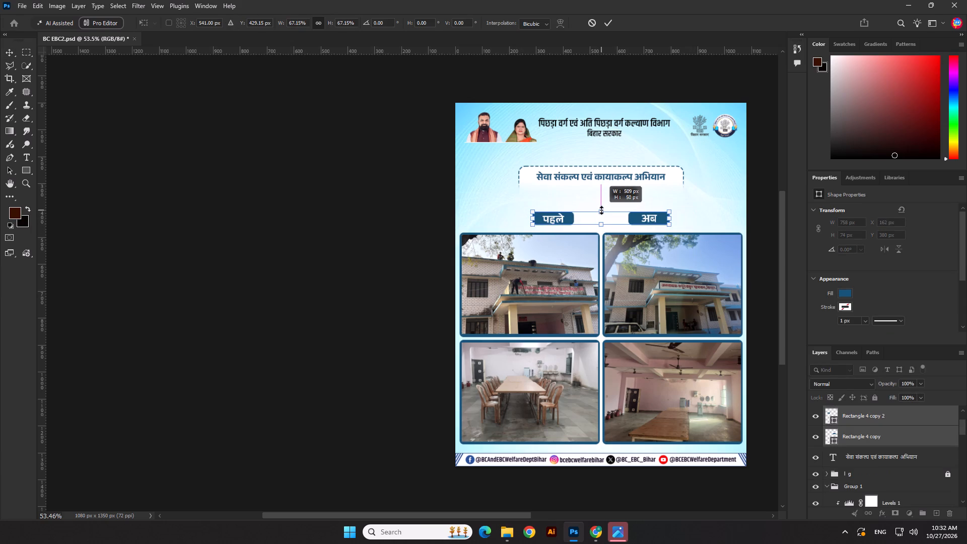
pyautogui.moveTo(601, 210); pyautogui.dragTo(602, 210)
pyautogui.moveTo(670, 220); pyautogui.dragTo(678, 220)
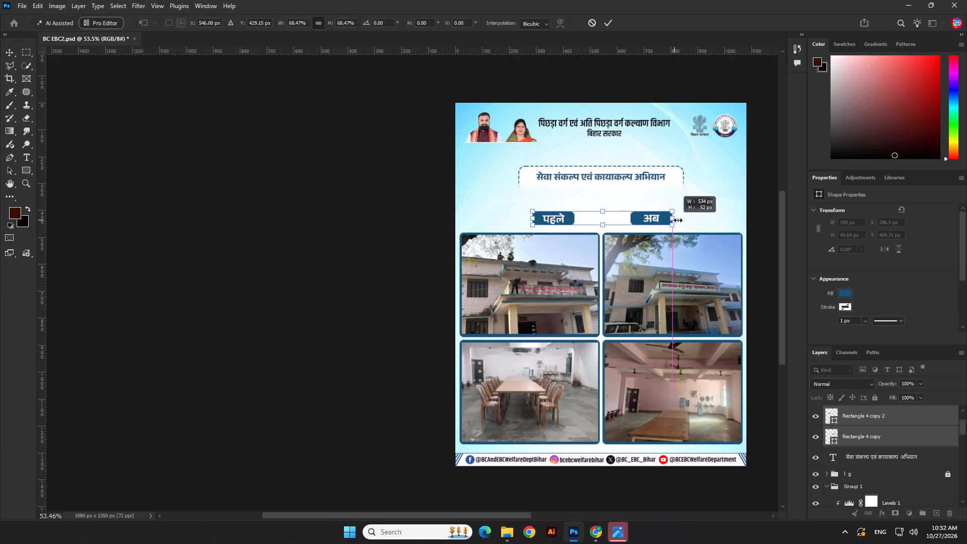
pyautogui.moveTo(678, 220); pyautogui.dragTo(679, 220)
pyautogui.press('Return')
pyautogui.click(384, 238)
pyautogui.scroll(2, 570, 216)
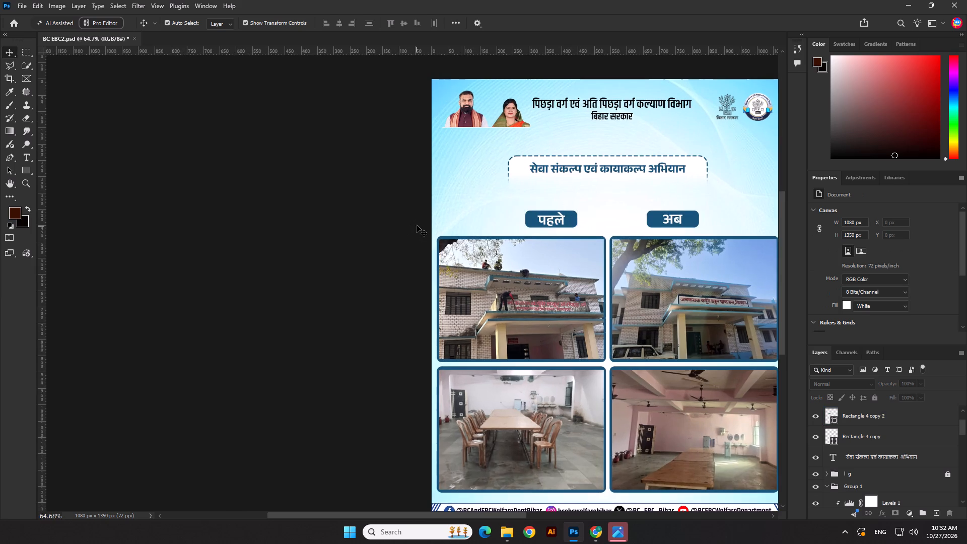
# Spread the labels apart over their photo columns, पहले to X about 189.5 px and अब to X about 725.5 px.
pyautogui.moveTo(426, 220); pyautogui.dragTo(543, 218)
pyautogui.moveTo(559, 218); pyautogui.dragTo(526, 219)
pyautogui.scroll(-4, 494, 200)
pyautogui.moveTo(744, 214); pyautogui.dragTo(624, 213)
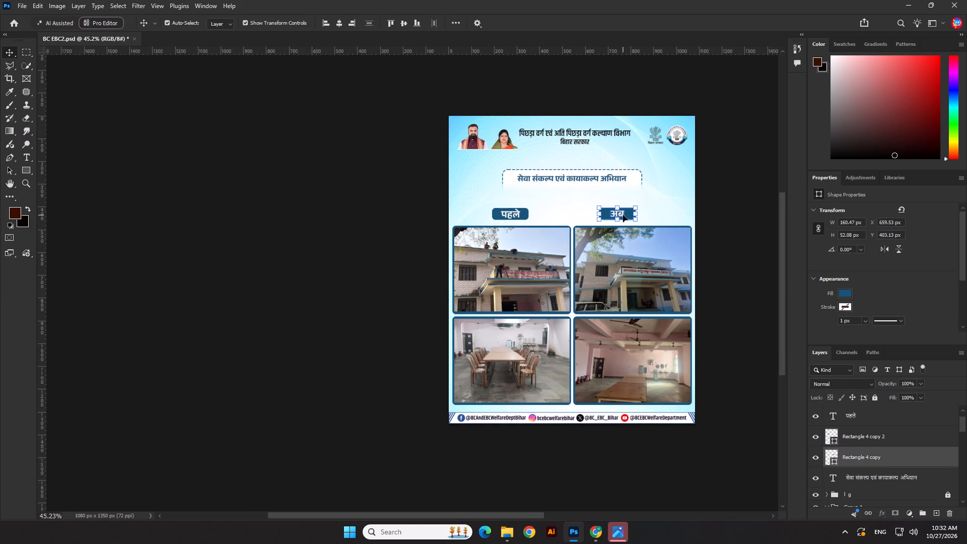
pyautogui.moveTo(623, 215); pyautogui.dragTo(640, 217)
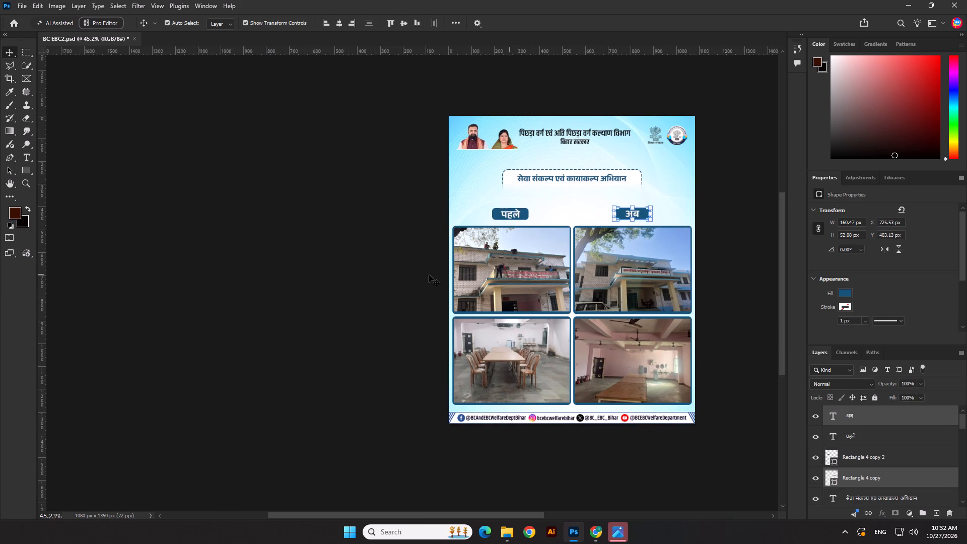
pyautogui.click(350, 271)
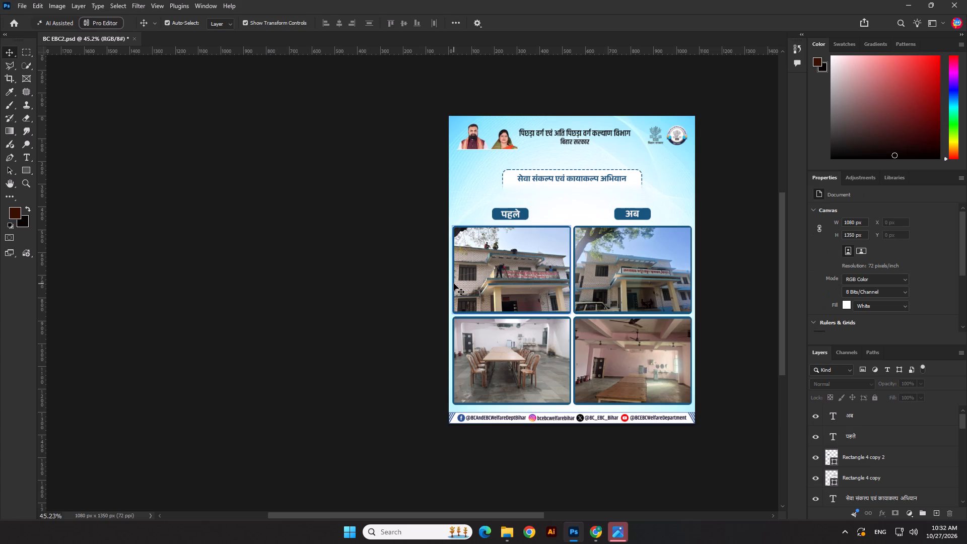
# Scale the lower "after" hall photo to about 68% so that more of the room fits in its frame.
pyautogui.click(657, 361)
pyautogui.click(656, 358)
pyautogui.moveTo(634, 261); pyautogui.dragTo(642, 308)
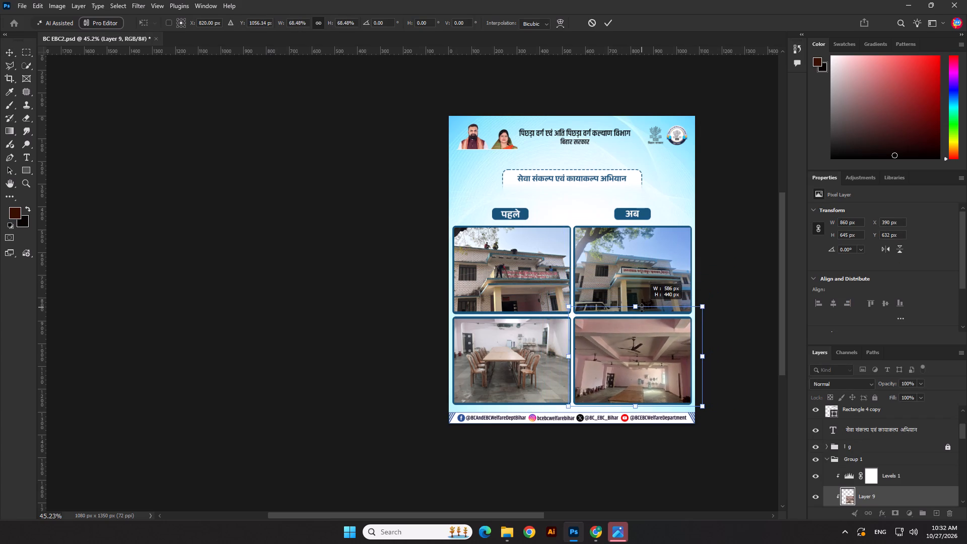
pyautogui.moveTo(642, 308); pyautogui.dragTo(641, 310)
pyautogui.press('Return')
pyautogui.click(721, 319)
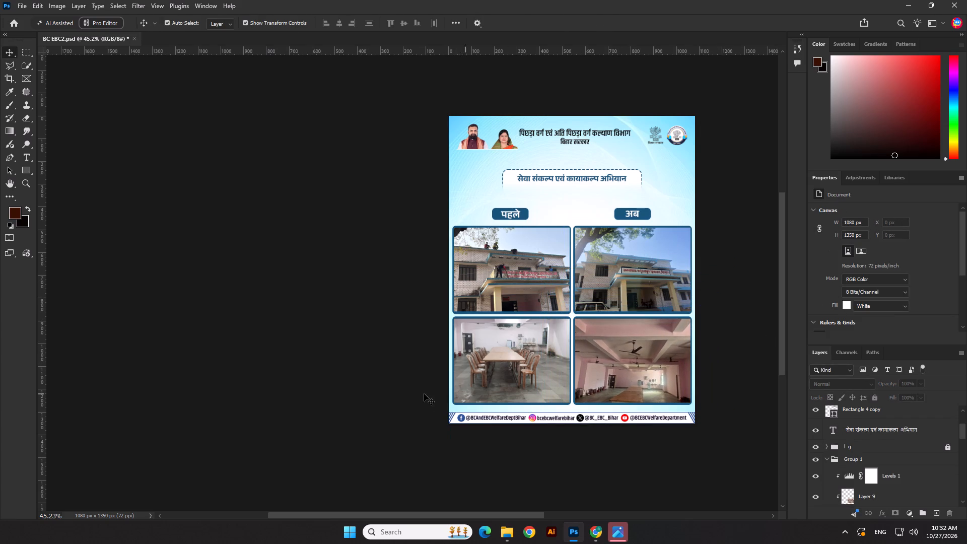
# Shrink the lower "before" table photo and nudge it right so it fills its frame.
pyautogui.click(503, 373)
pyautogui.moveTo(502, 301); pyautogui.dragTo(506, 321)
pyautogui.moveTo(457, 425); pyautogui.dragTo(473, 411)
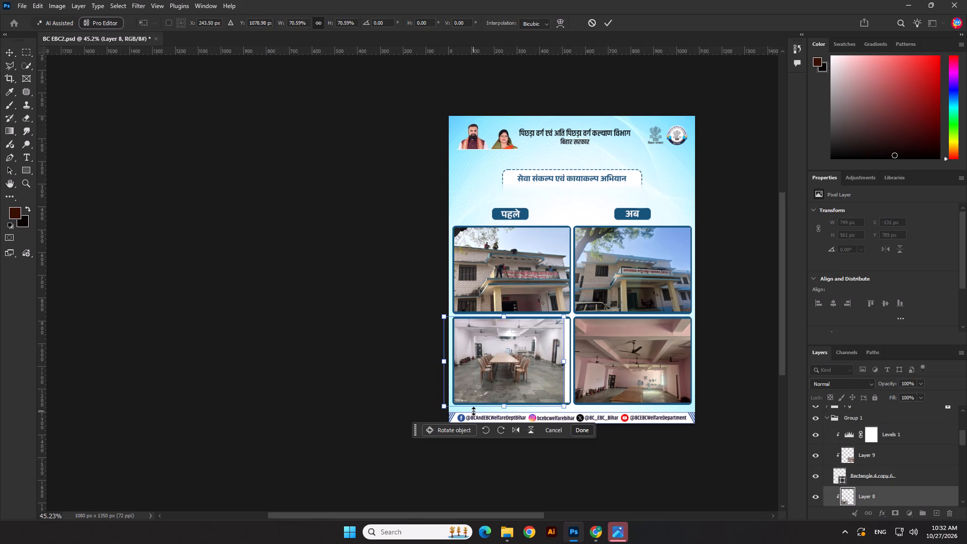
pyautogui.press('Right')
pyautogui.press('Right')
pyautogui.moveTo(564, 408); pyautogui.dragTo(571, 416)
pyautogui.press('Return')
pyautogui.click(386, 379)
pyautogui.scroll(-4, 482, 337)
pyautogui.click(678, 290)
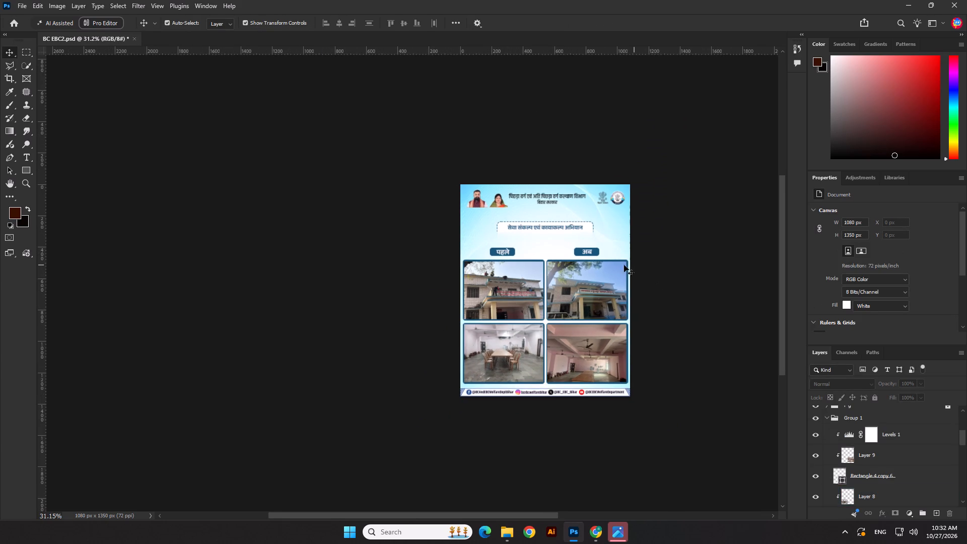
# Centre the पहले label box horizontally on the upper "before" photo frame.
pyautogui.scroll(6, 624, 265)
pyautogui.click(490, 240)
pyautogui.scroll(6, 491, 276)
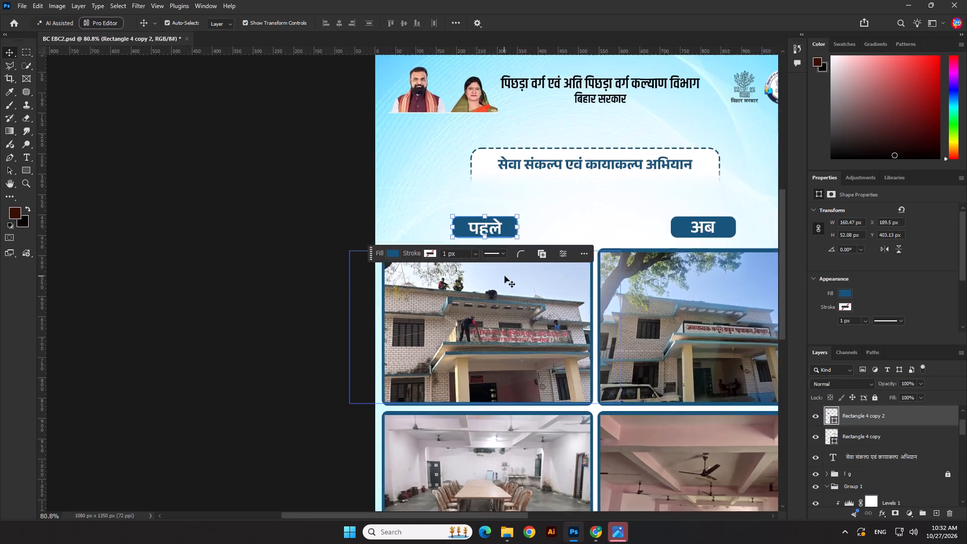
pyautogui.scroll(6, 571, 245)
pyautogui.keyDown('shift'); pyautogui.click(645, 222); pyautogui.keyUp('shift')
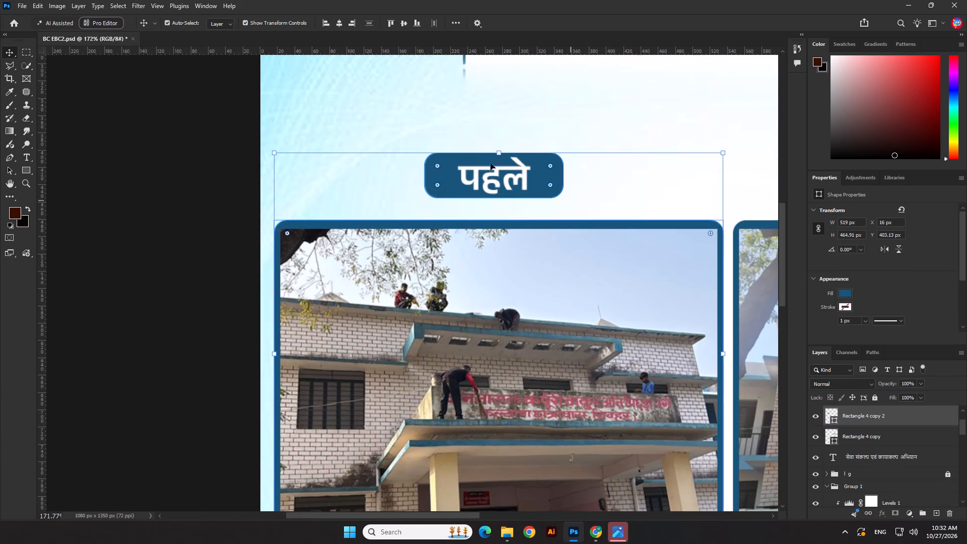
pyautogui.click(338, 24)
pyautogui.click(155, 269)
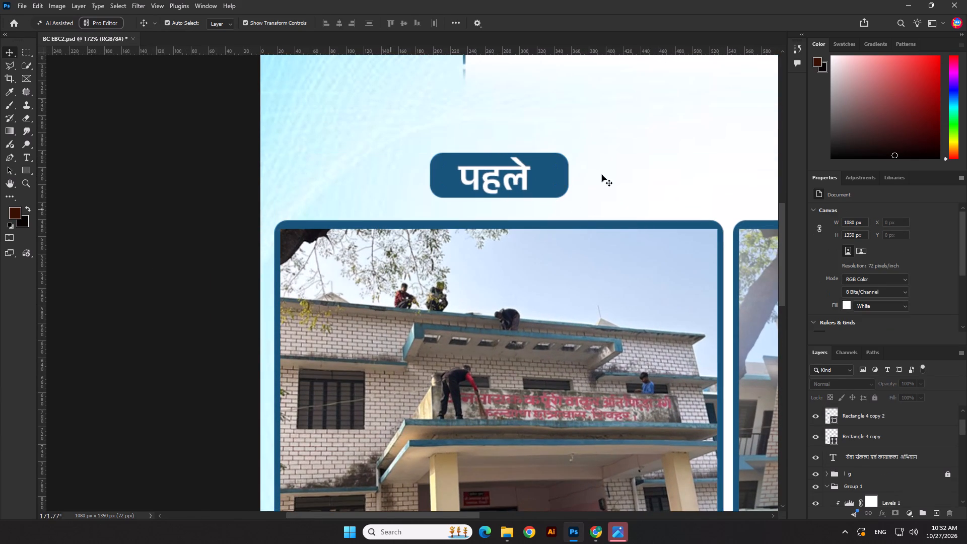
# Centre the अब label box horizontally on the upper "after" photo frame.
pyautogui.scroll(-5, 320, 216)
pyautogui.scroll(1, 303, 234)
pyautogui.scroll(-4, 307, 241)
pyautogui.scroll(4, 681, 204)
pyautogui.click(631, 209)
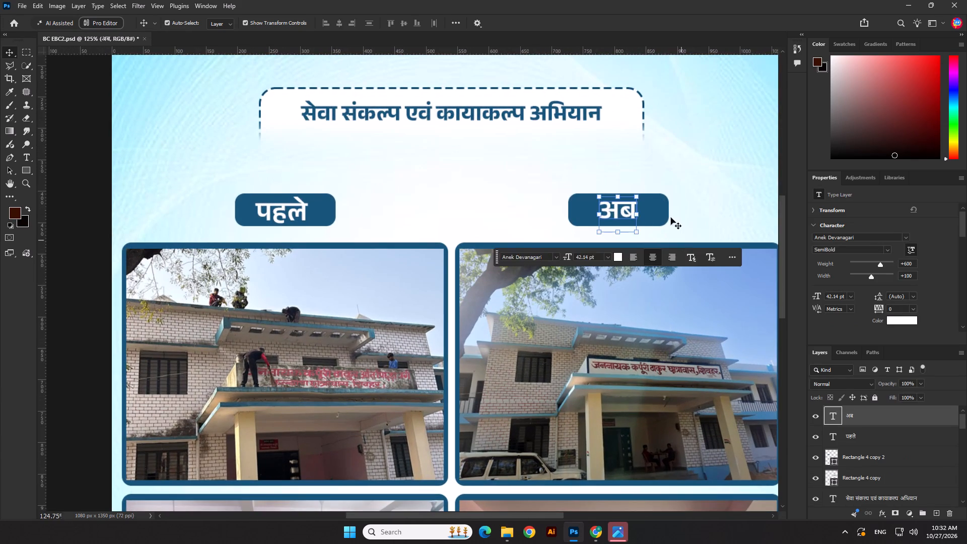
pyautogui.click(664, 207)
pyautogui.keyDown('shift'); pyautogui.click(764, 247); pyautogui.keyUp('shift')
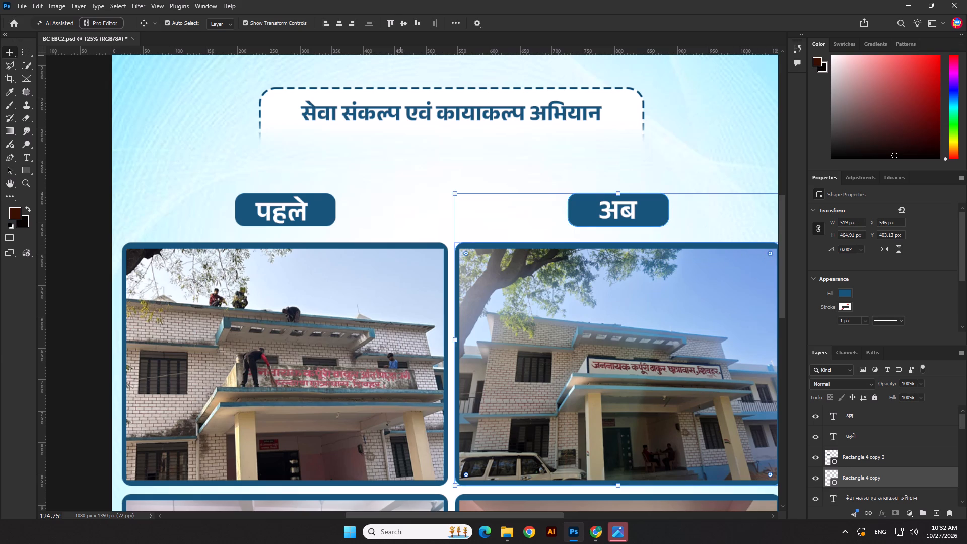
pyautogui.click(336, 18)
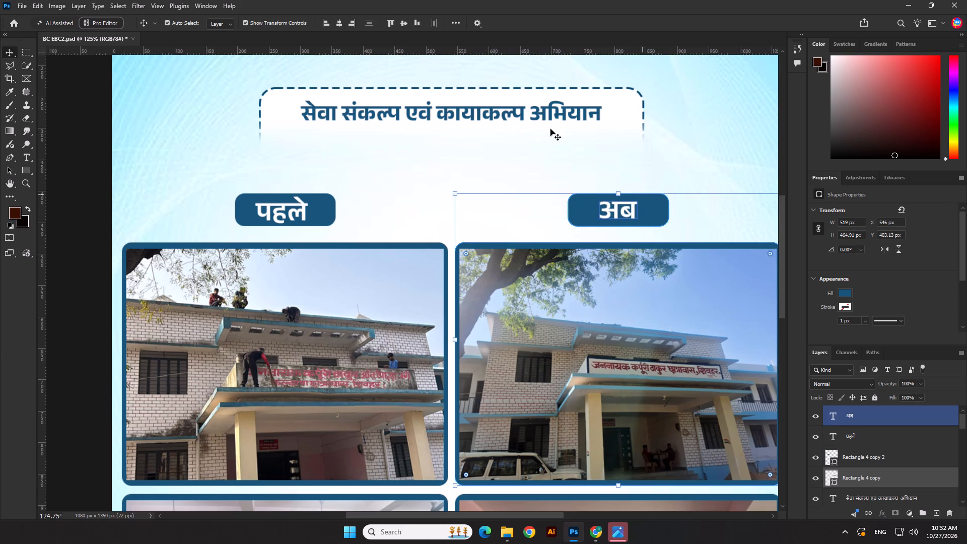
pyautogui.click(334, 22)
# Centre the अब text horizontally and vertically within its label box.
pyautogui.click(573, 212)
pyautogui.click(612, 212)
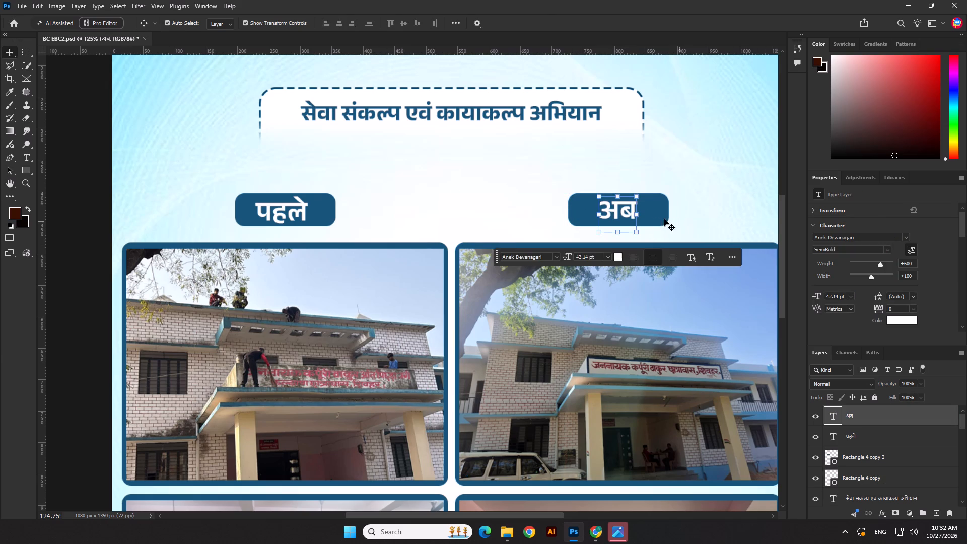
pyautogui.keyDown('shift'); pyautogui.click(649, 213); pyautogui.keyUp('shift')
pyautogui.press('Return')
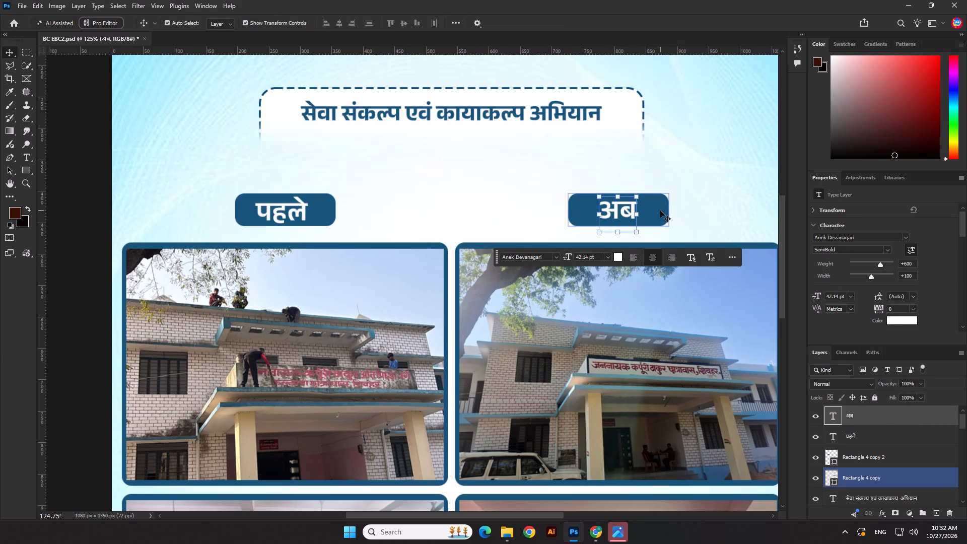
pyautogui.keyDown('shift'); pyautogui.click(660, 211); pyautogui.keyUp('shift')
pyautogui.click(340, 20)
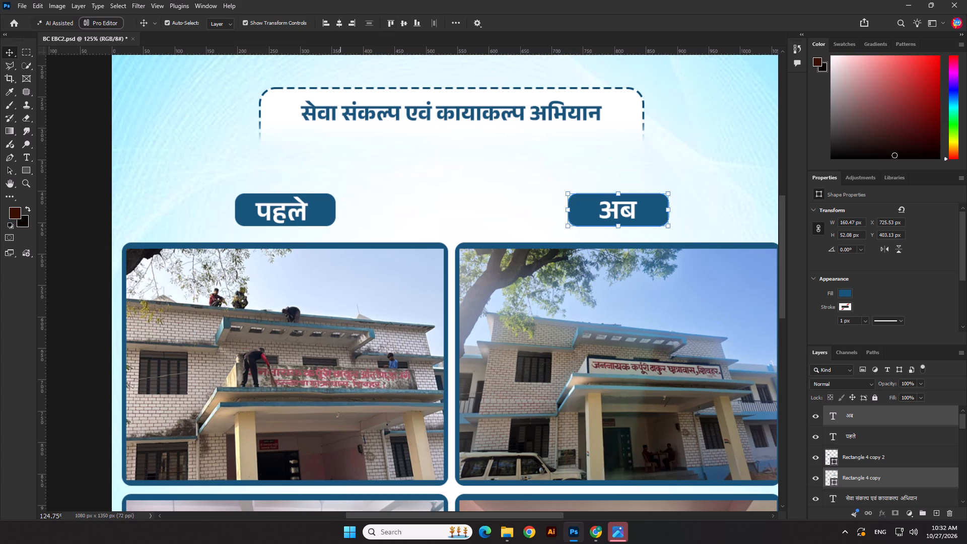
pyautogui.click(408, 24)
# Centre the पहले text horizontally and vertically within its label box.
pyautogui.scroll(-4, 505, 160)
pyautogui.click(344, 198)
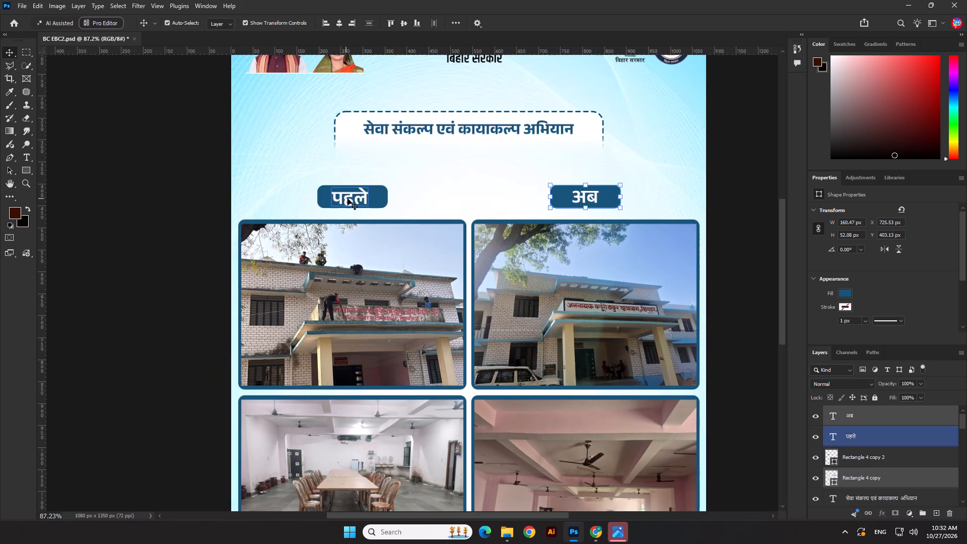
pyautogui.keyDown('shift'); pyautogui.click(385, 195); pyautogui.keyUp('shift')
pyautogui.click(338, 24)
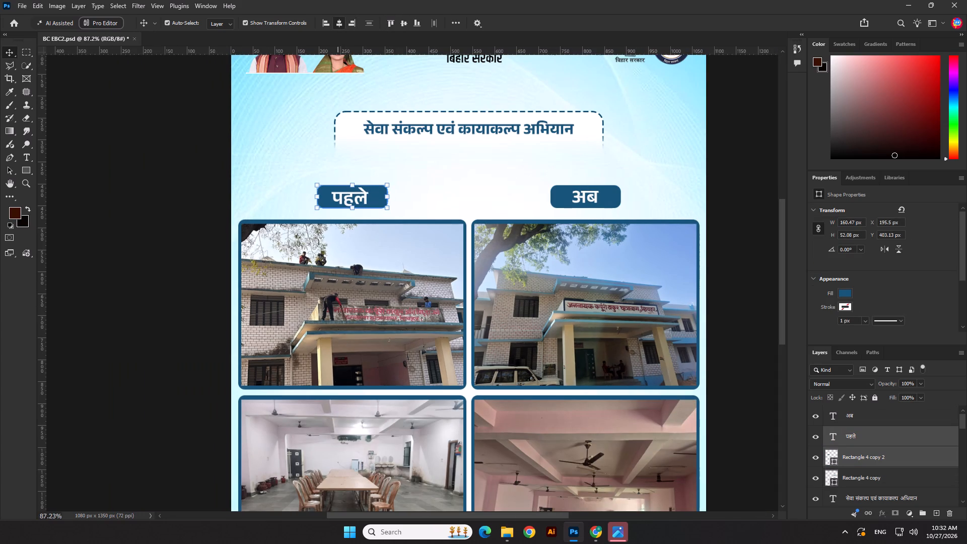
pyautogui.click(400, 26)
pyautogui.click(129, 221)
pyautogui.scroll(-9, 457, 250)
pyautogui.click(652, 274)
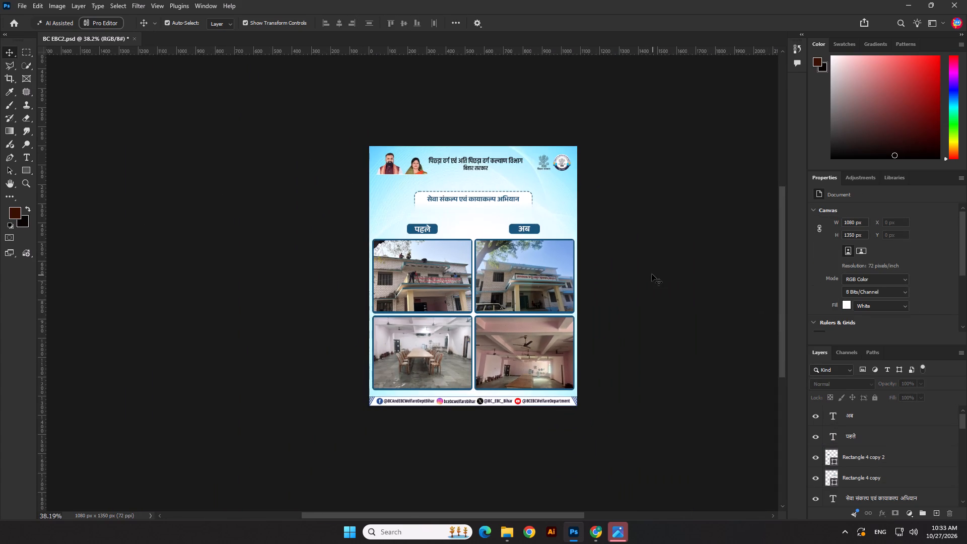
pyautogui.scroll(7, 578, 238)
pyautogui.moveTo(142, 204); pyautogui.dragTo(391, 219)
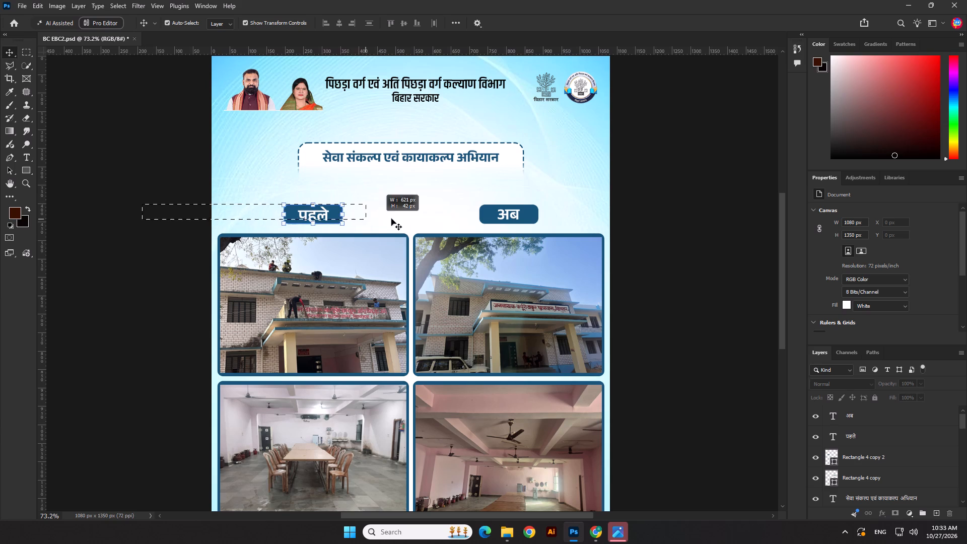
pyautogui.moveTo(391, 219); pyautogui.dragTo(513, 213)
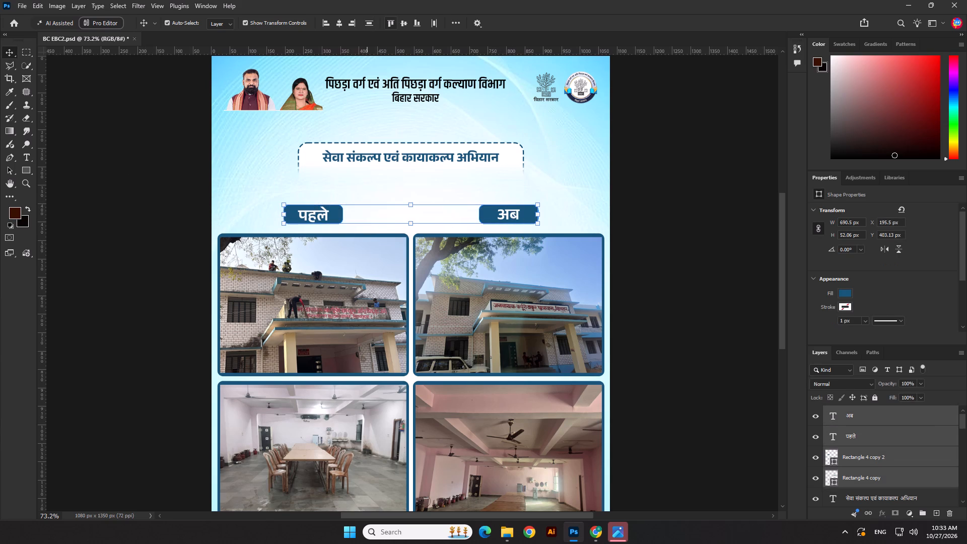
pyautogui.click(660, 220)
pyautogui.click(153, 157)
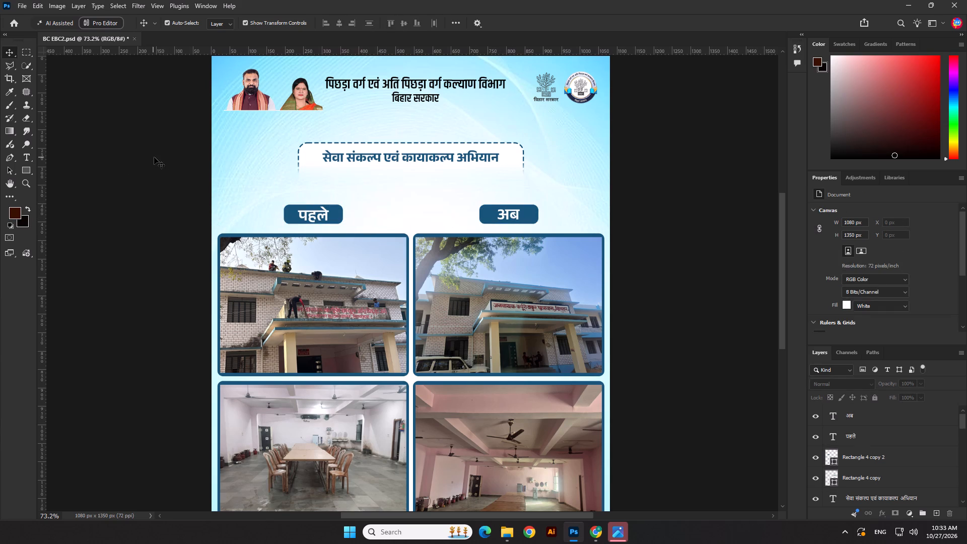
# Enlarge the सेवा संकल्प एवं कायाकल्प अभियान heading text to 41.75 pt within its dashed box.
pyautogui.click(321, 157)
pyautogui.click(344, 159)
pyautogui.scroll(3, 389, 180)
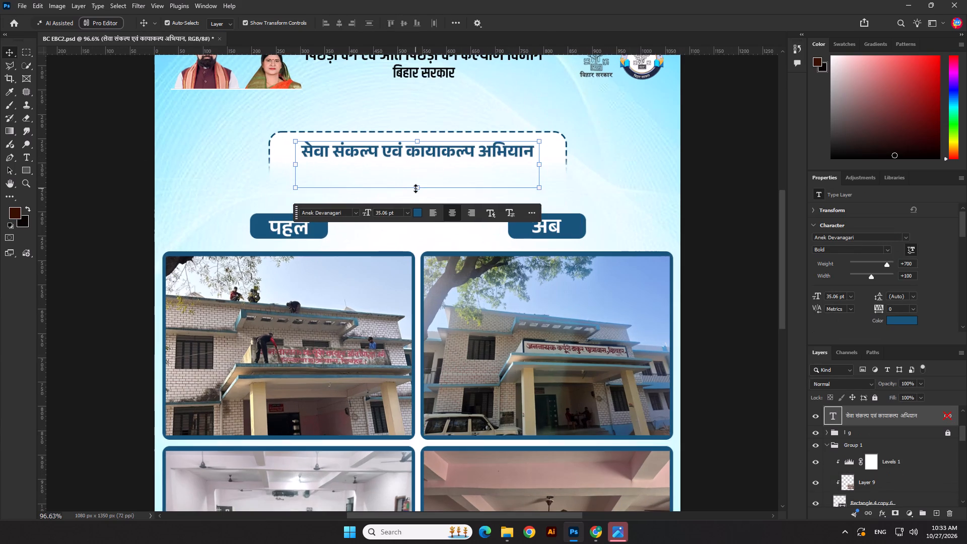
pyautogui.moveTo(417, 189); pyautogui.dragTo(416, 195)
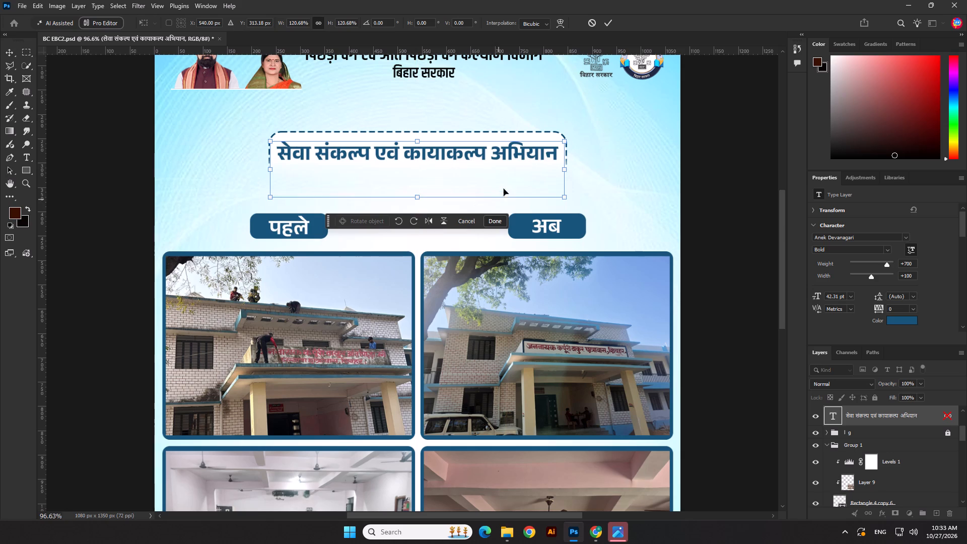
pyautogui.moveTo(564, 167); pyautogui.dragTo(559, 167)
pyautogui.press('Return')
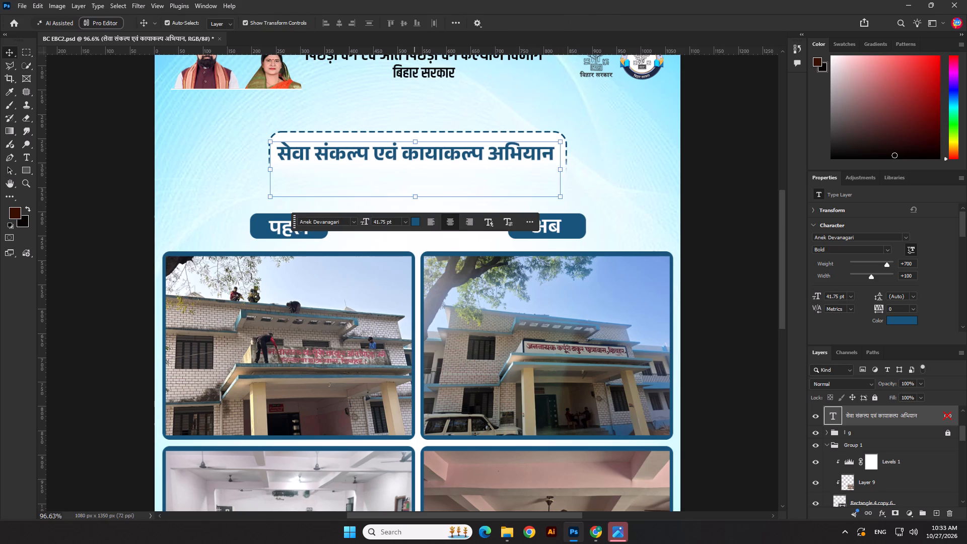
# Set alignment to the canvas and centre the heading text horizontally on it.
pyautogui.click(453, 26)
pyautogui.click(487, 117)
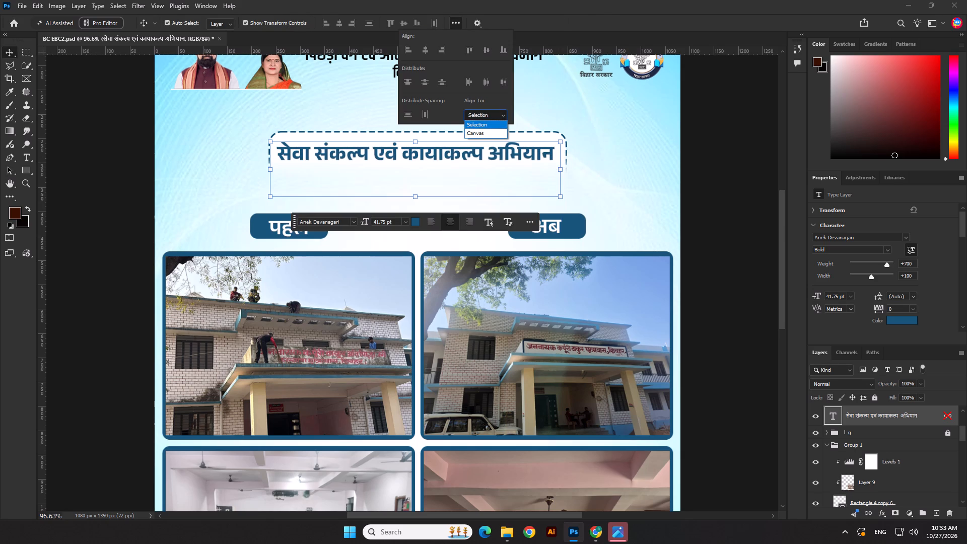
pyautogui.click(490, 124)
pyautogui.click(499, 117)
pyautogui.click(496, 130)
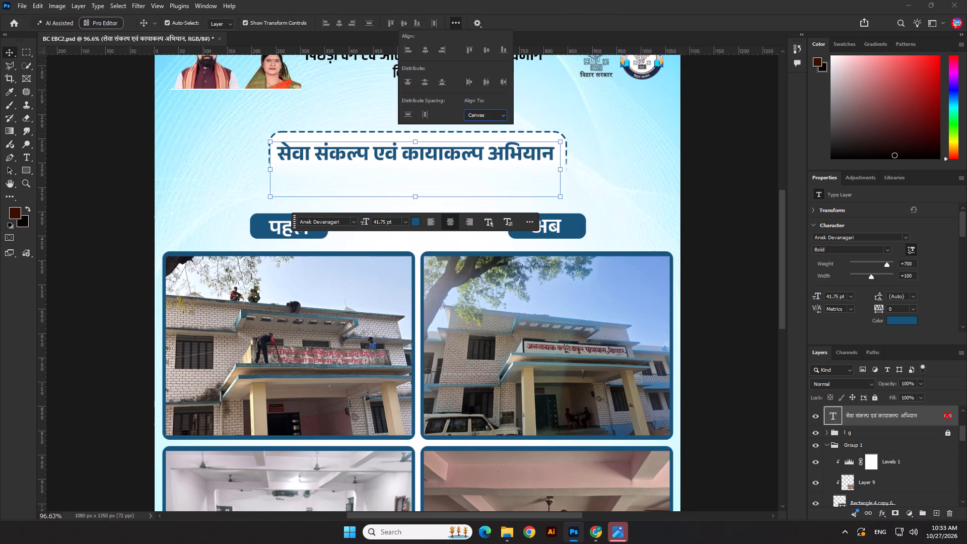
pyautogui.click(341, 23)
pyautogui.click(114, 162)
# Move the सेवा संकल्प एवं कायाकल्प अभियान heading and its dashed box down about 29 px together.
pyautogui.moveTo(105, 129); pyautogui.dragTo(373, 149)
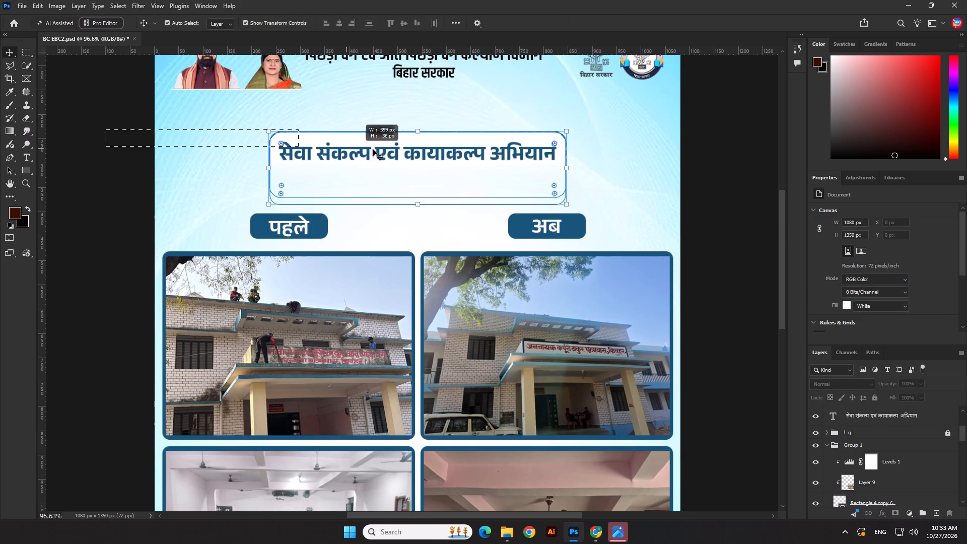
pyautogui.moveTo(373, 149); pyautogui.dragTo(496, 160)
pyautogui.hotkey('shift', 'Down')
pyautogui.hotkey('shift', 'Down')
pyautogui.hotkey('shift', 'Down')
pyautogui.hotkey('shift', 'Down')
pyautogui.press('Up')
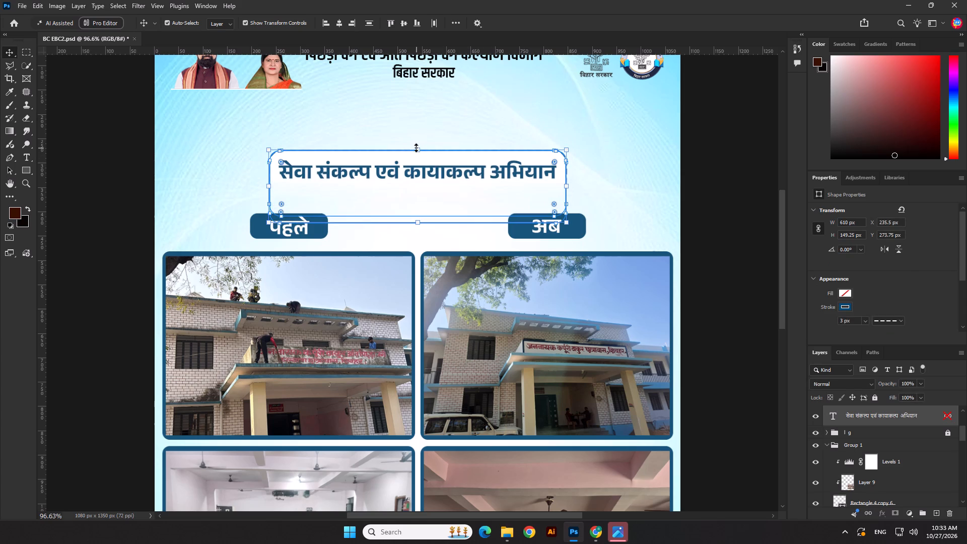
pyautogui.hotkey('shift', 'Up')
# Enlarge the heading and its dashed box together to about 107% and set them slightly above the पहले and अब labels.
pyautogui.moveTo(419, 144); pyautogui.dragTo(421, 139)
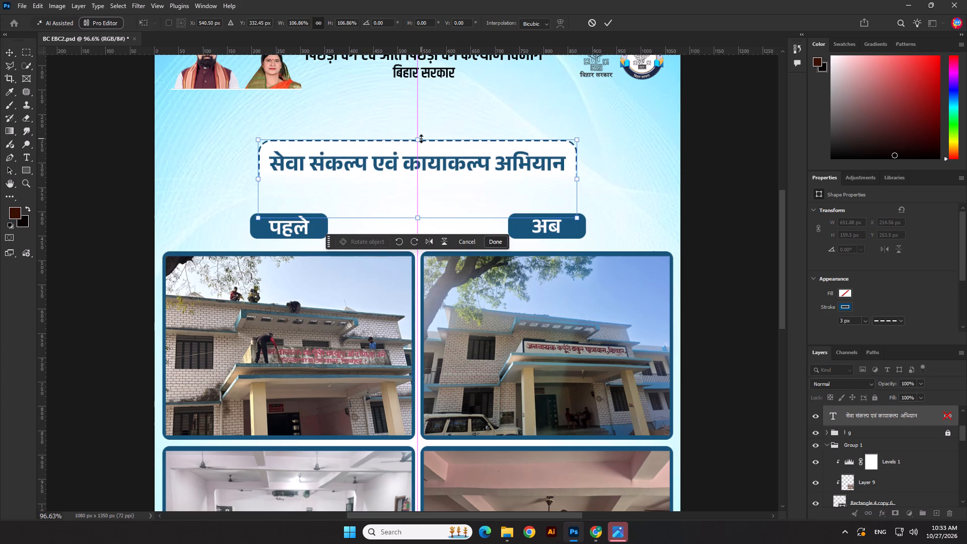
pyautogui.hotkey('shift', 'Up')
pyautogui.hotkey('shift', 'Up')
pyautogui.hotkey('shift', 'Up')
pyautogui.hotkey('shift', 'Up')
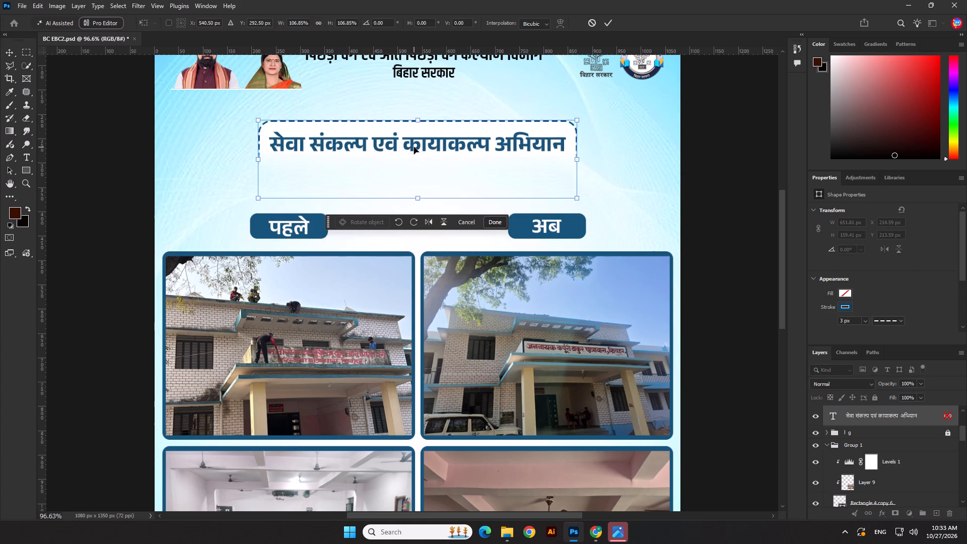
pyautogui.hotkey('shift', 'Down')
pyautogui.hotkey('shift', 'Down')
pyautogui.hotkey('shift', 'Down')
pyautogui.hotkey('shift', 'Down')
pyautogui.hotkey('shift', 'Down')
pyautogui.hotkey('shift', 'Down')
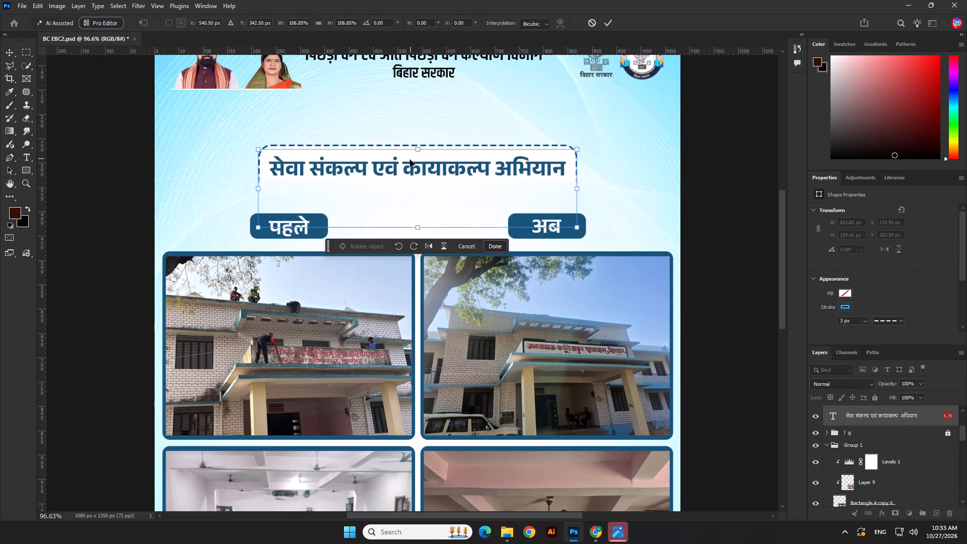
pyautogui.hotkey('shift', 'Up')
pyautogui.press('Return')
# Copy the hostel exterior photo from the upper अब frame and paste it directly above the Layer 7 background.
pyautogui.click(618, 354)
pyautogui.scroll(-2, 617, 355)
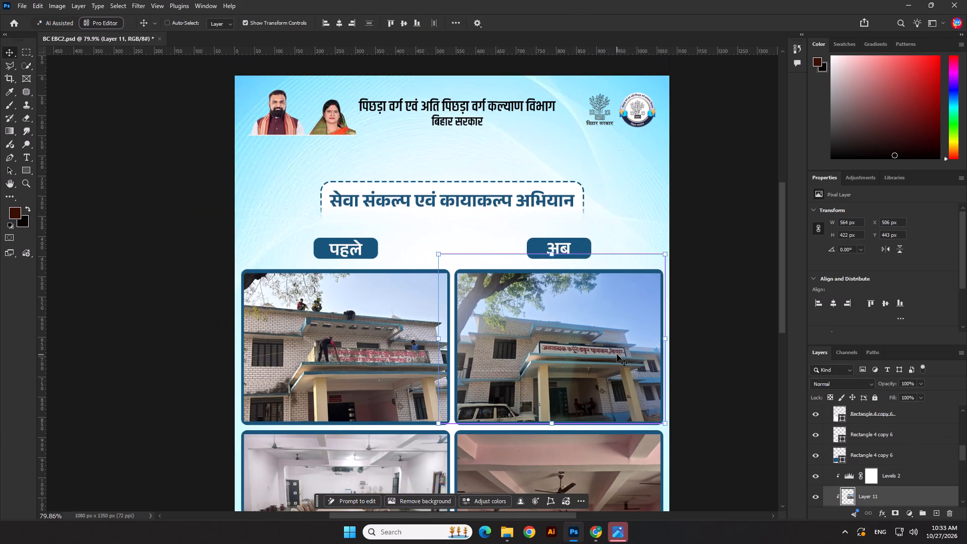
pyautogui.hotkey('ctrl', 'c')
pyautogui.click(654, 182)
pyautogui.scroll(-8, 908, 436)
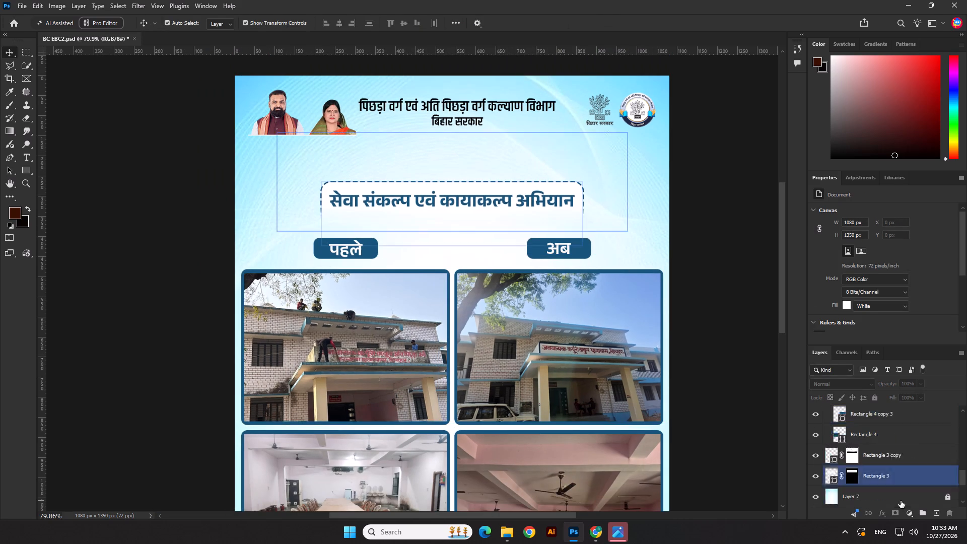
pyautogui.scroll(-6, 901, 501)
pyautogui.scroll(2, 867, 423)
pyautogui.click(872, 451)
pyautogui.hotkey('ctrl', 'v')
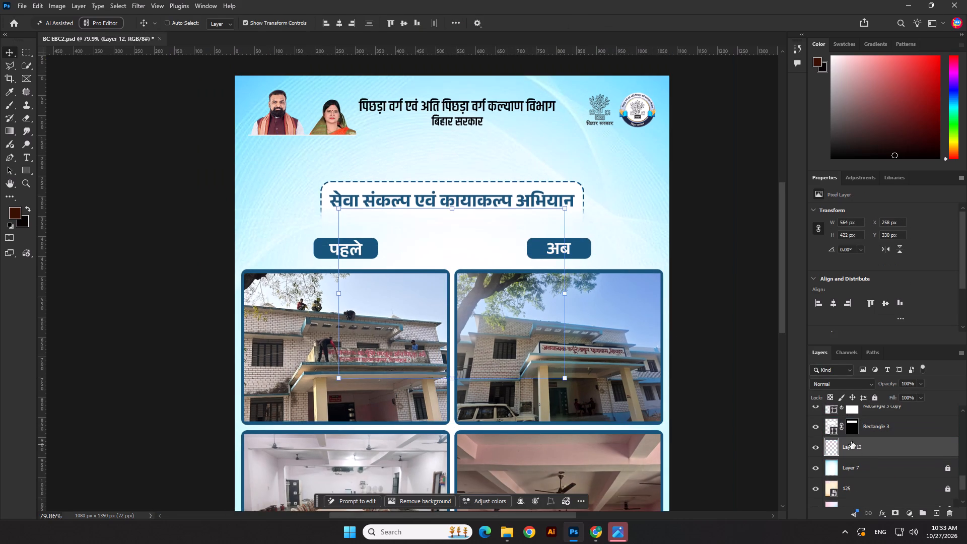
# Enlarge the pasted hostel photo to about 140% and place it over the poster's upper-right area.
pyautogui.scroll(-2, 648, 318)
pyautogui.moveTo(485, 230); pyautogui.dragTo(502, 174)
pyautogui.moveTo(525, 257); pyautogui.dragTo(627, 215)
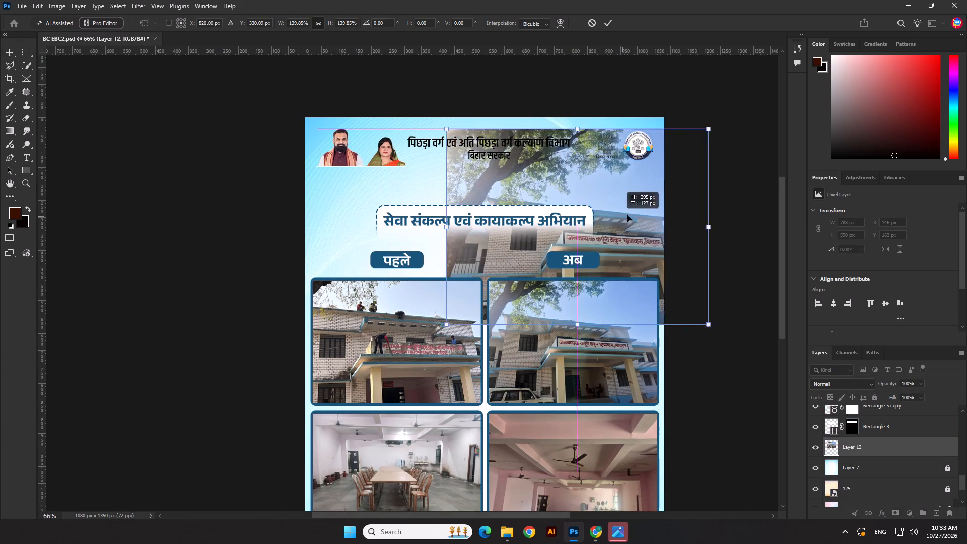
pyautogui.moveTo(627, 215); pyautogui.dragTo(638, 211)
pyautogui.press('Return')
# Set the pasted hostel photo's blend mode to Luminosity and its opacity to 37%.
pyautogui.click(839, 382)
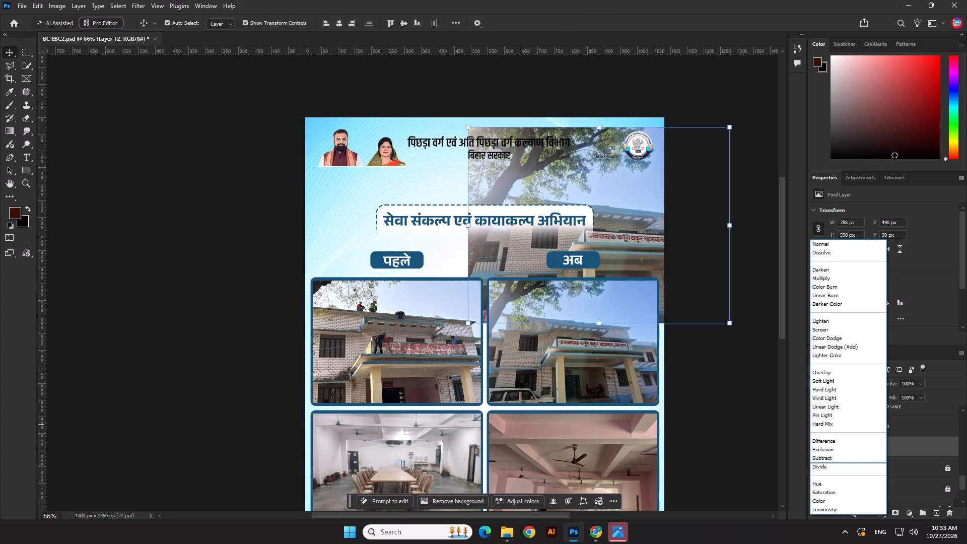
pyautogui.click(846, 509)
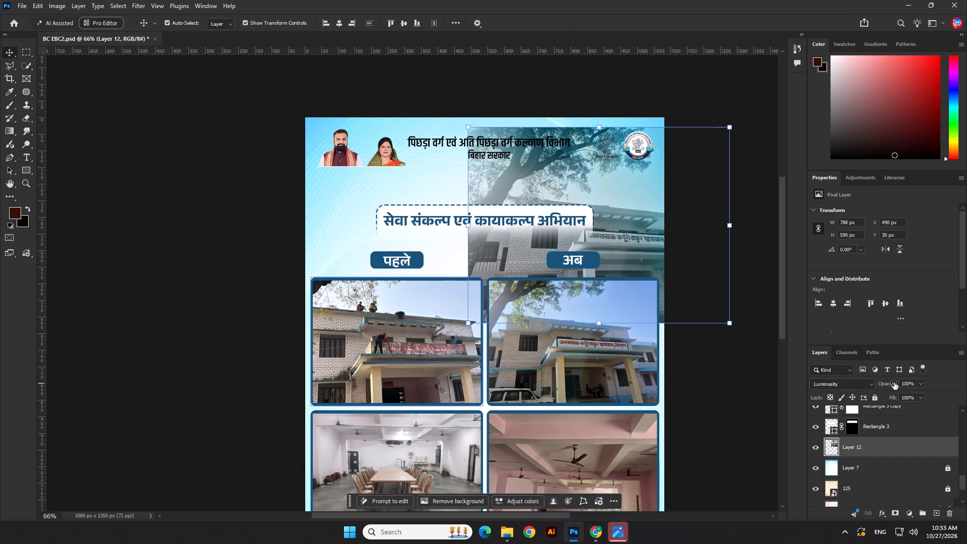
pyautogui.moveTo(893, 384); pyautogui.dragTo(861, 384)
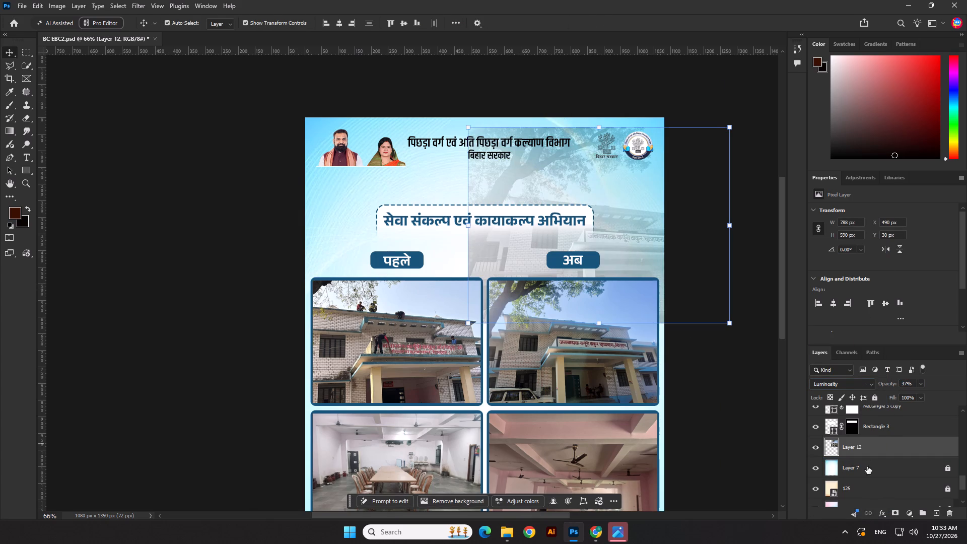
# Add a layer mask to the background hostel photo and fade its left and top areas with a soft black 800 px brush.
pyautogui.click(896, 517)
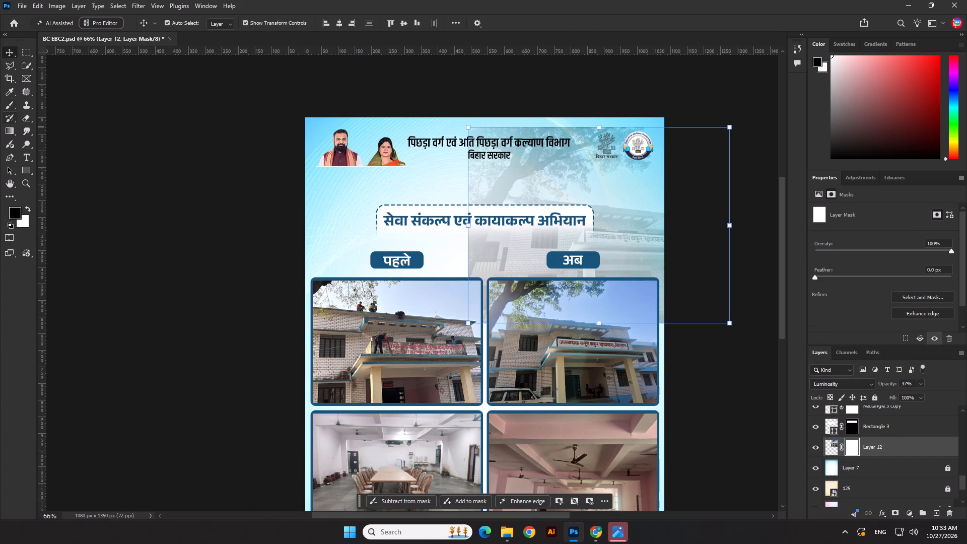
pyautogui.click(11, 103)
pyautogui.click(546, 74)
pyautogui.scroll(-3, 520, 138)
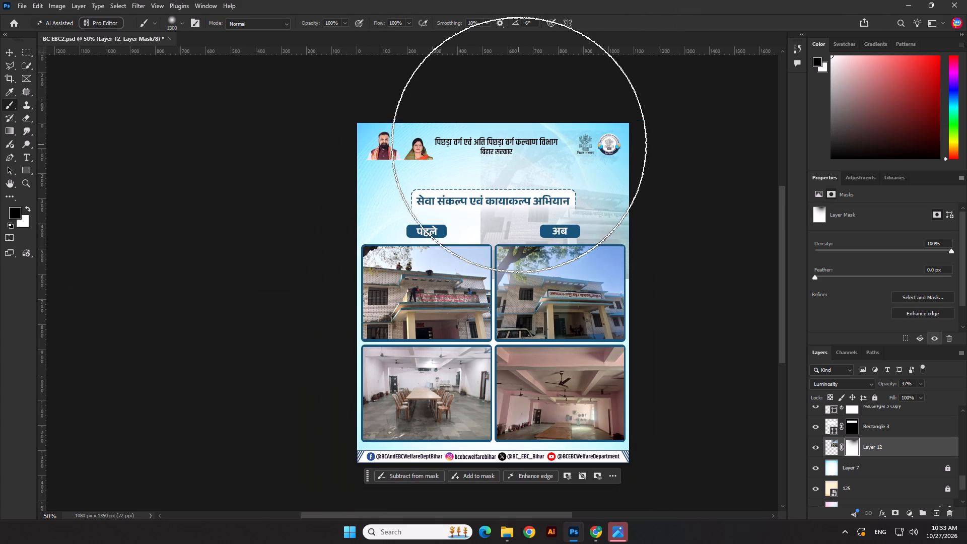
pyautogui.press('[')
pyautogui.press('[')
pyautogui.hotkey('ctrl', 'z')
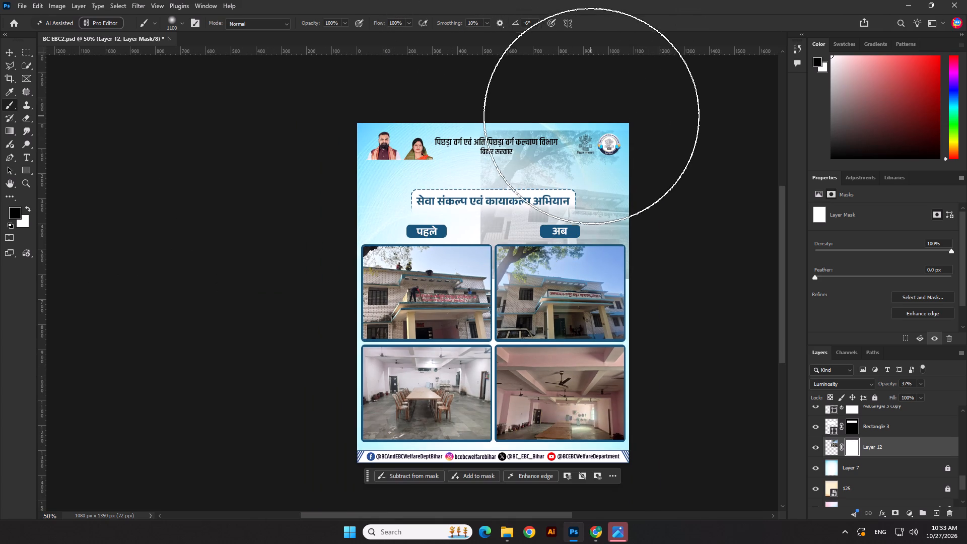
pyautogui.press('[')
pyautogui.press('[')
pyautogui.press('[')
pyautogui.moveTo(599, 106); pyautogui.dragTo(336, 152)
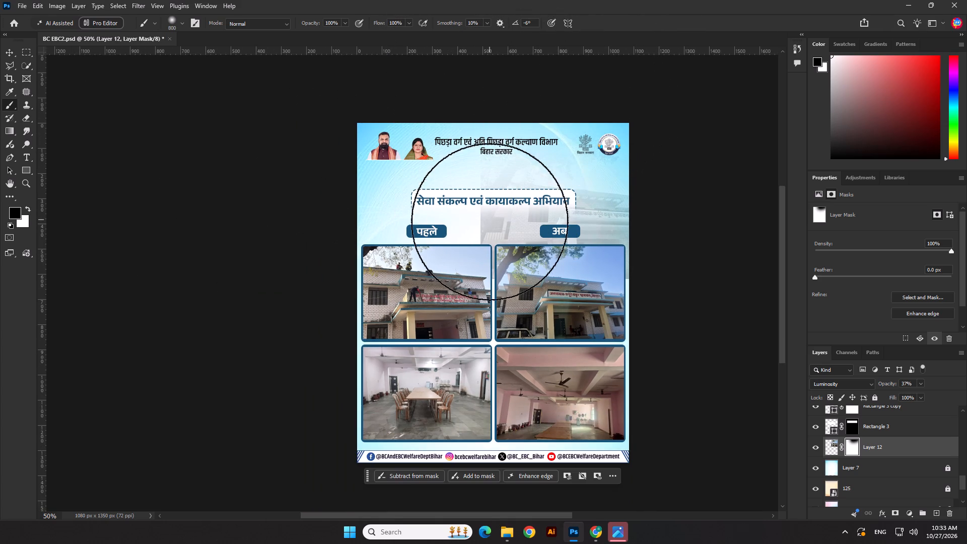
pyautogui.click(485, 234)
pyautogui.doubleClick(478, 258)
pyautogui.click(518, 138)
pyautogui.click(496, 209)
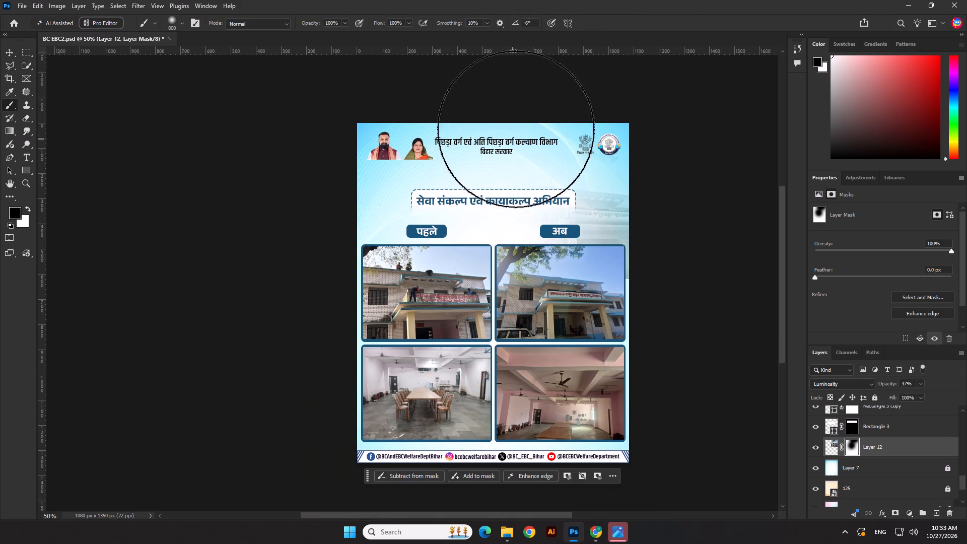
# Scale the faded background photo down to about 88% and reposition it at the poster's right edge beside the heading.
pyautogui.click(12, 56)
pyautogui.scroll(1, 546, 207)
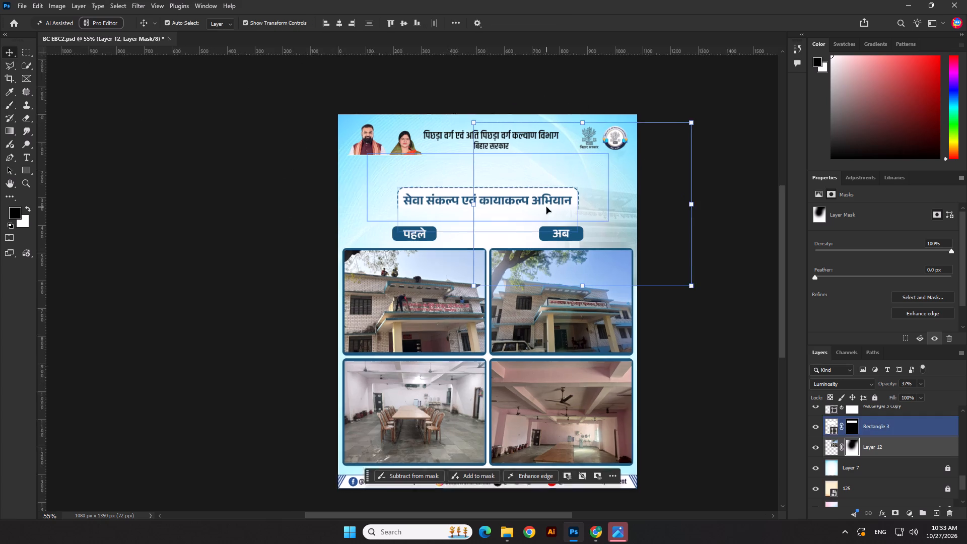
pyautogui.scroll(2, 546, 207)
pyautogui.click(630, 212)
pyautogui.moveTo(630, 219); pyautogui.dragTo(652, 211)
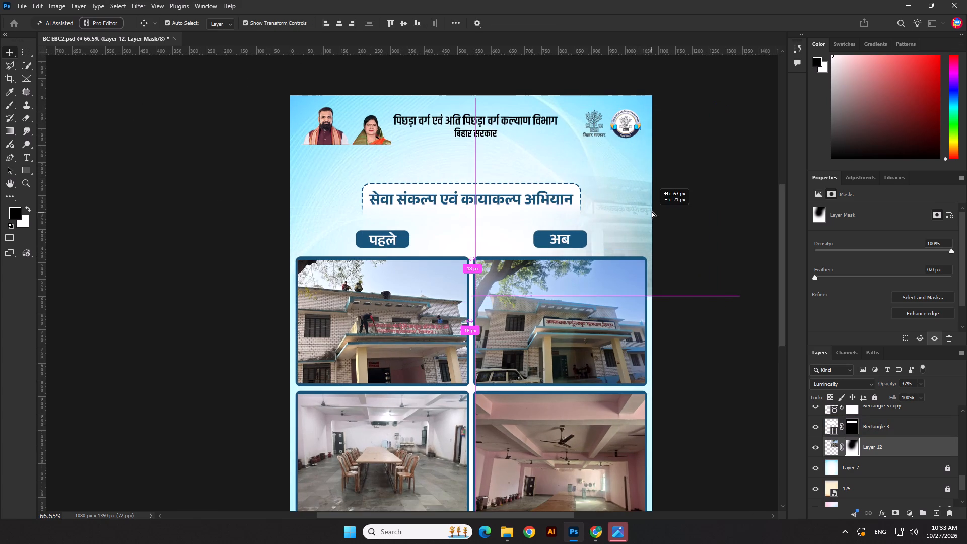
pyautogui.moveTo(652, 211); pyautogui.dragTo(649, 205)
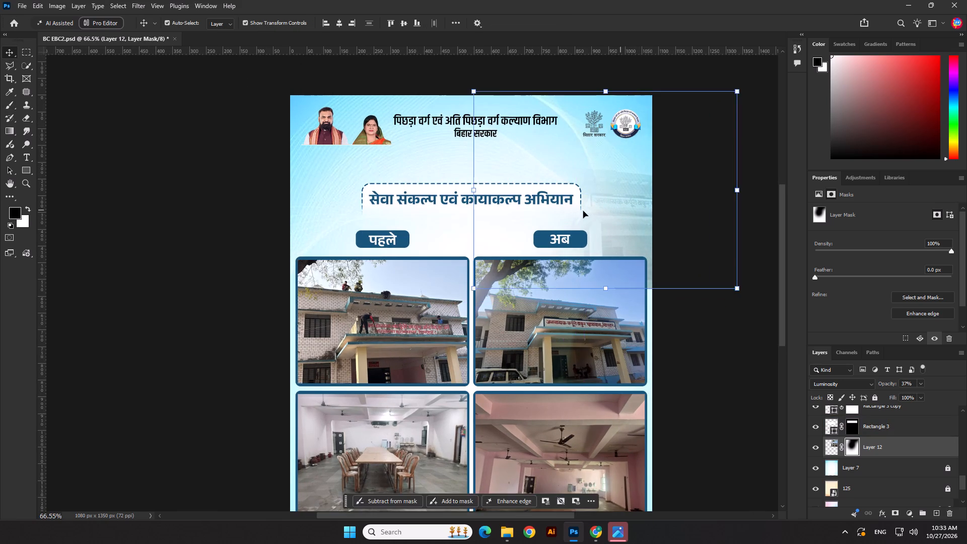
pyautogui.scroll(-6, 551, 209)
pyautogui.moveTo(665, 208); pyautogui.dragTo(645, 206)
pyautogui.press('Return')
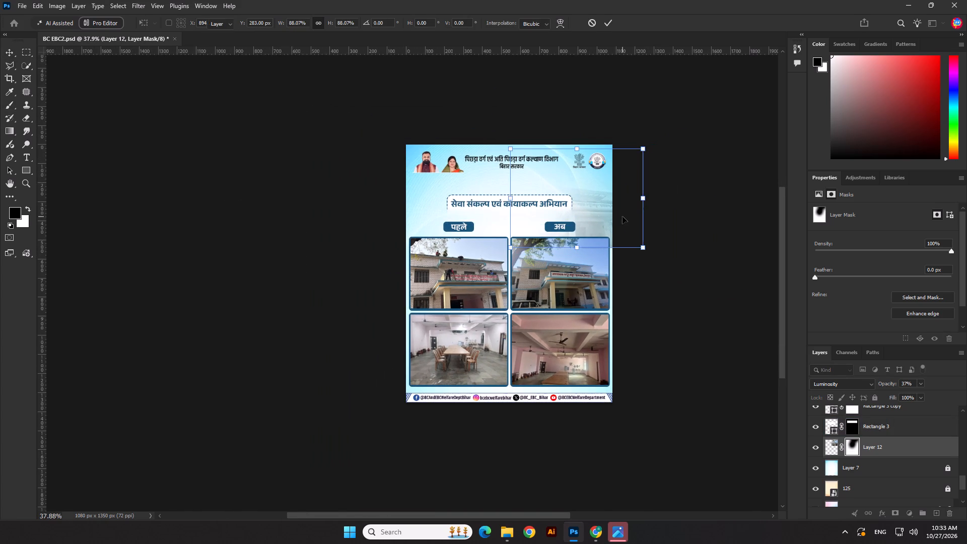
# Raise the opacity of the faded background photo so the building shows more strongly.
pyautogui.scroll(5, 620, 217)
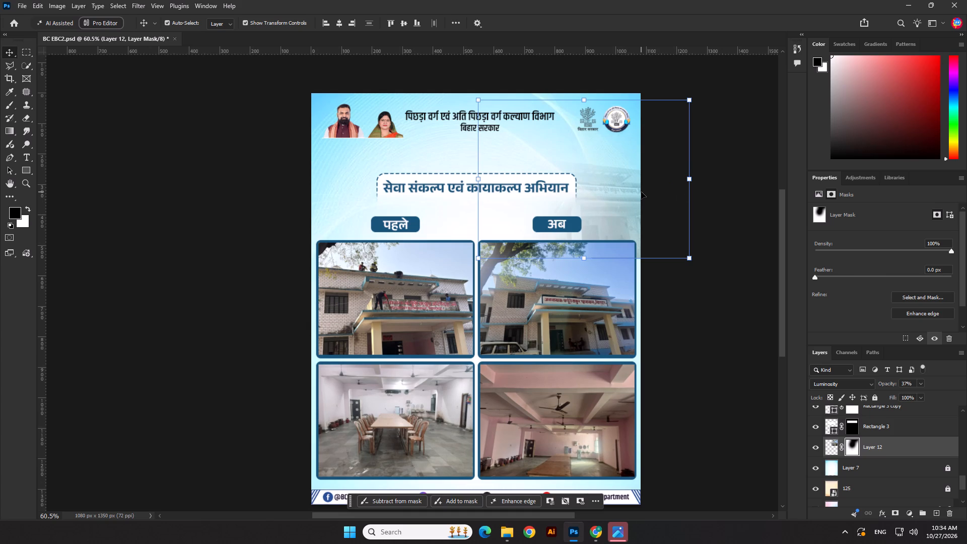
pyautogui.moveTo(890, 387); pyautogui.dragTo(895, 387)
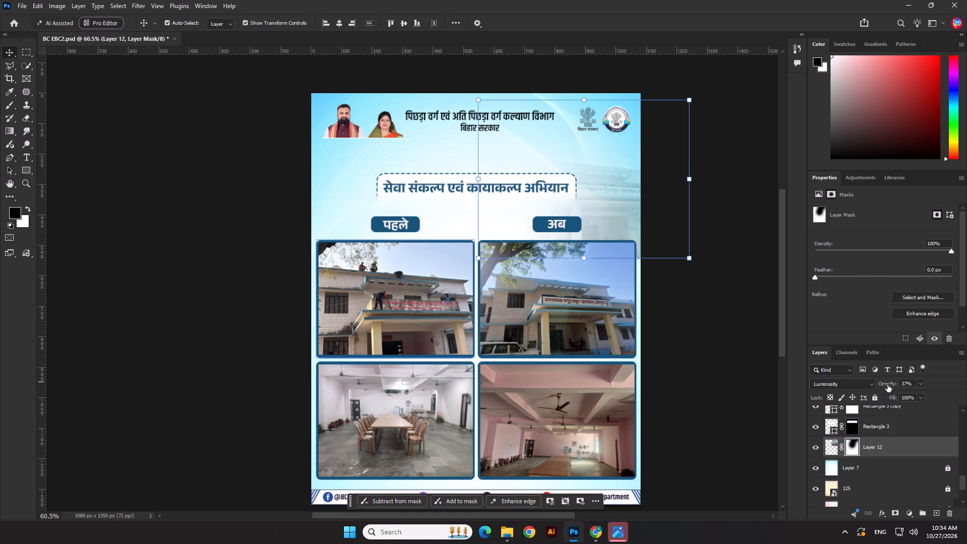
pyautogui.moveTo(887, 385); pyautogui.dragTo(900, 383)
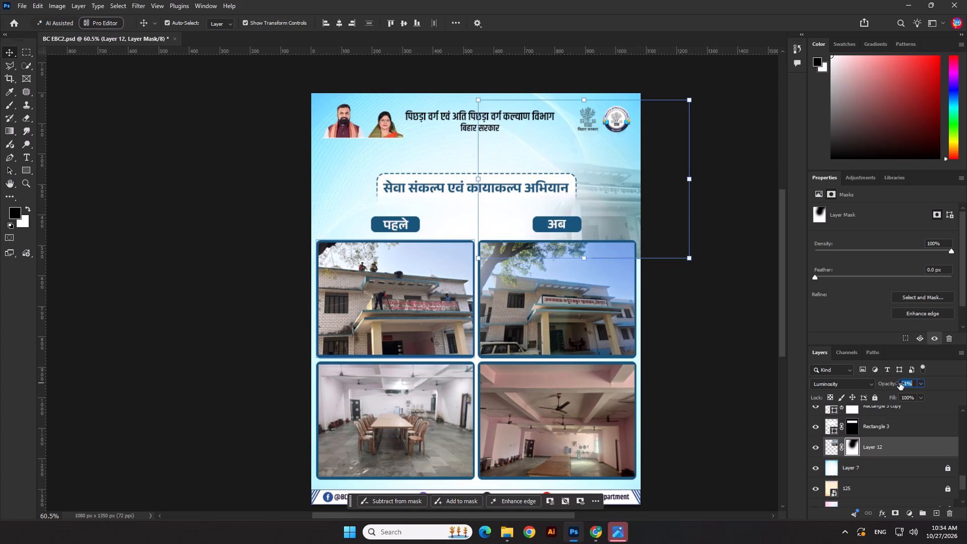
pyautogui.moveTo(900, 383); pyautogui.dragTo(901, 382)
pyautogui.click(696, 320)
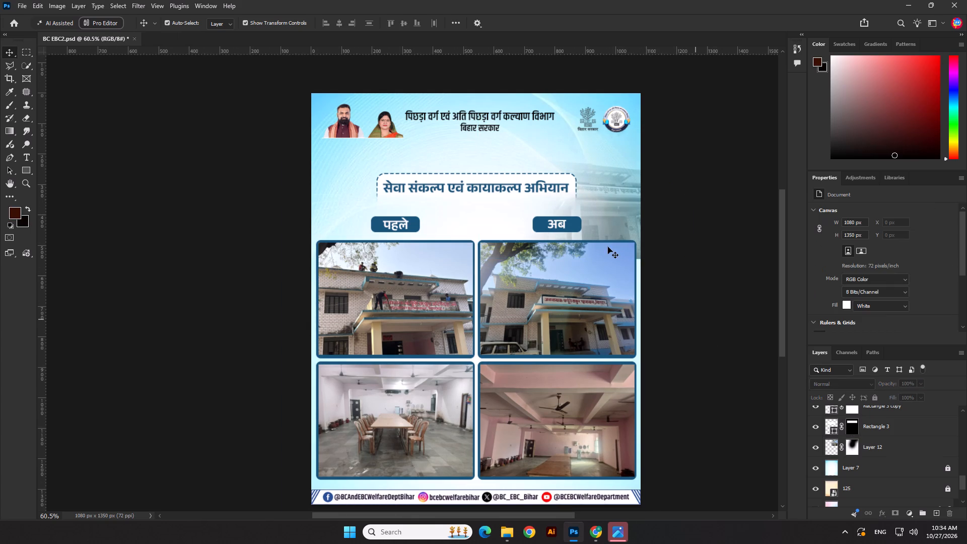
# Delete the layer masks from Rectangle 3 and Rectangle 3 copy, the white and dashed heading boxes.
pyautogui.scroll(4, 606, 245)
pyautogui.click(556, 150)
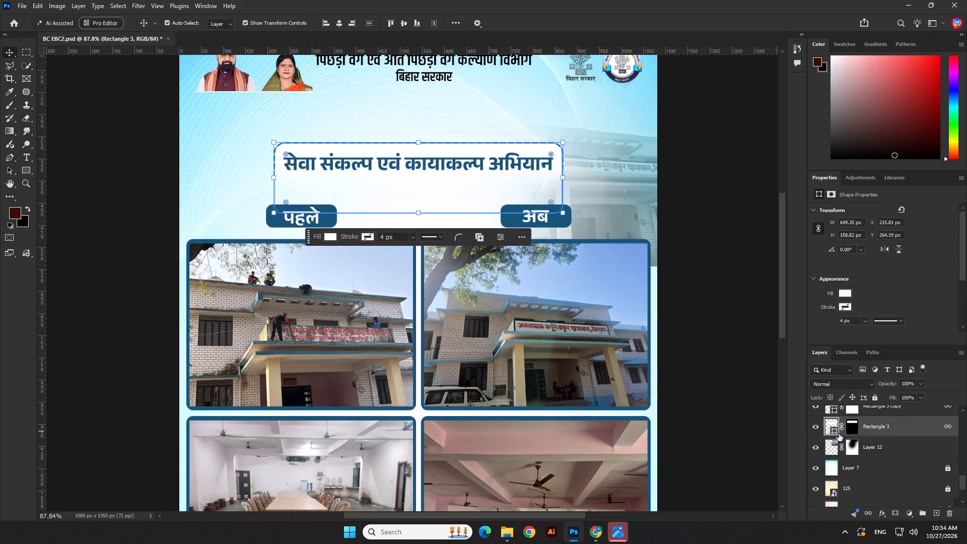
pyautogui.scroll(2, 839, 434)
pyautogui.doubleClick(817, 469)
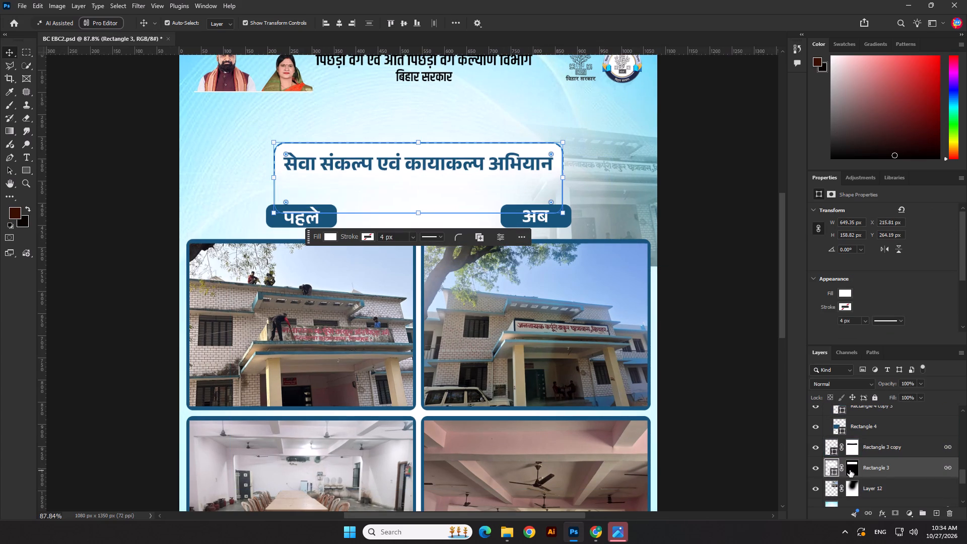
pyautogui.click(850, 468)
pyautogui.rightClick(850, 468)
pyautogui.click(872, 387)
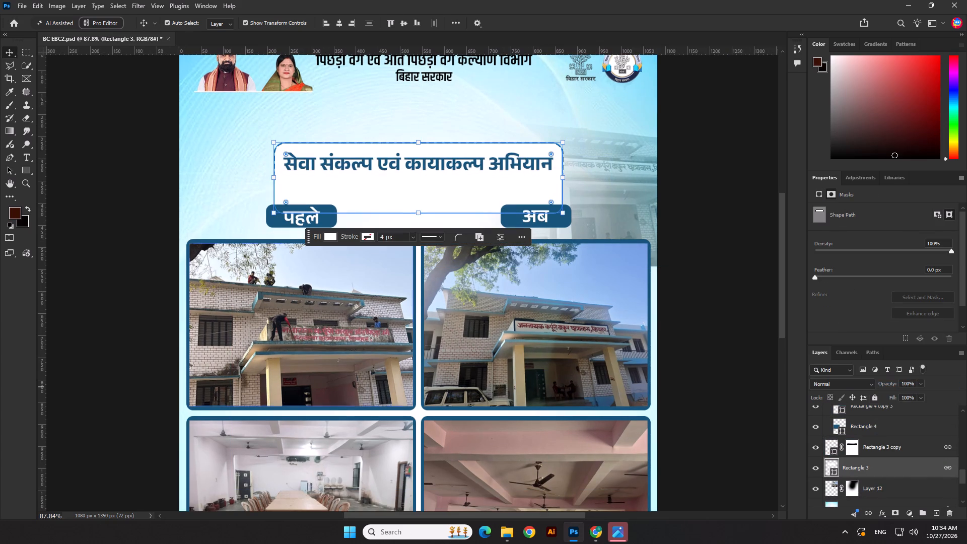
pyautogui.click(853, 448)
pyautogui.rightClick(853, 448)
pyautogui.click(872, 367)
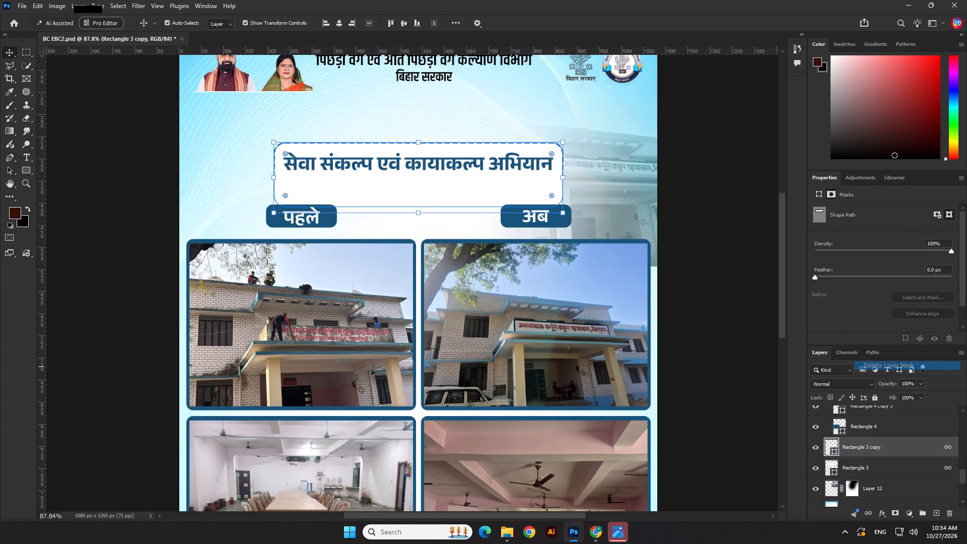
pyautogui.click(732, 359)
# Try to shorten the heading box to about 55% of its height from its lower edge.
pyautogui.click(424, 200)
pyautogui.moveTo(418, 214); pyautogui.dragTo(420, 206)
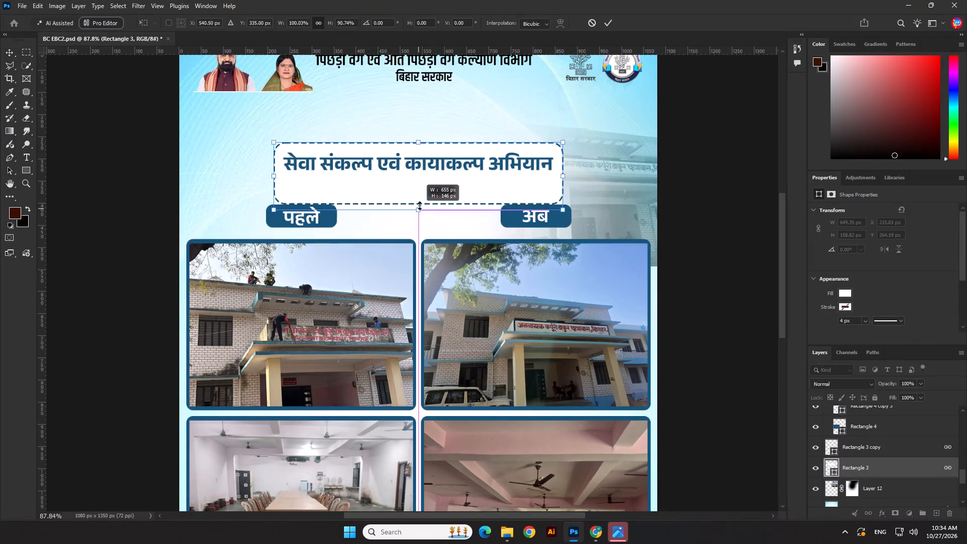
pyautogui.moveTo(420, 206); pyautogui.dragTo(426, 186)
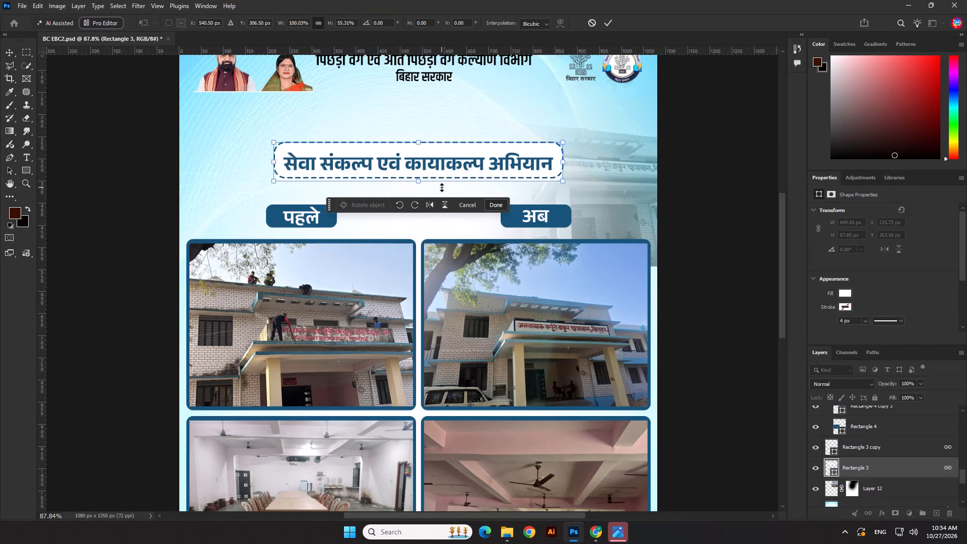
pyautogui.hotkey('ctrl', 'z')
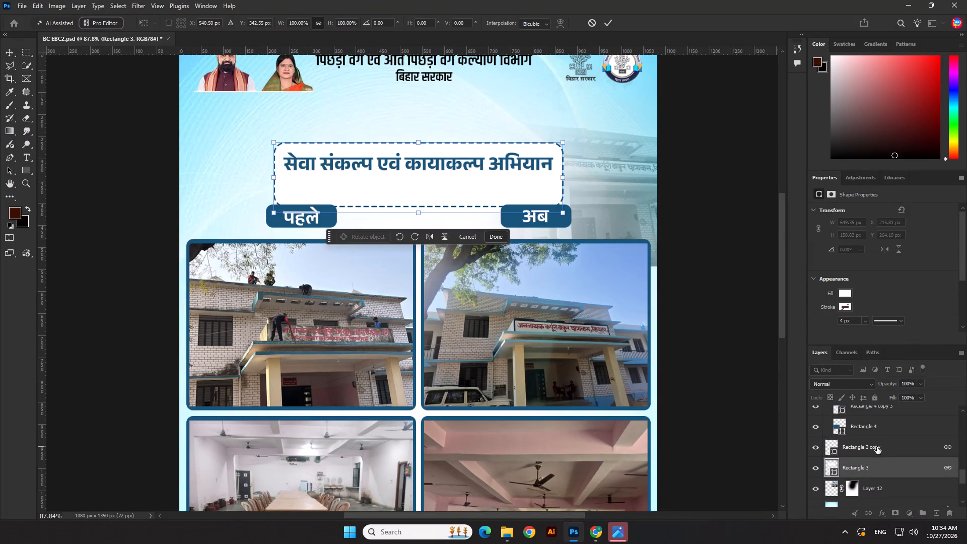
# Shorten the white and dashed heading boxes together to about 64% of their height so they fit around the heading text.
pyautogui.click(877, 447)
pyautogui.keyDown('shift'); pyautogui.click(871, 463); pyautogui.keyUp('shift')
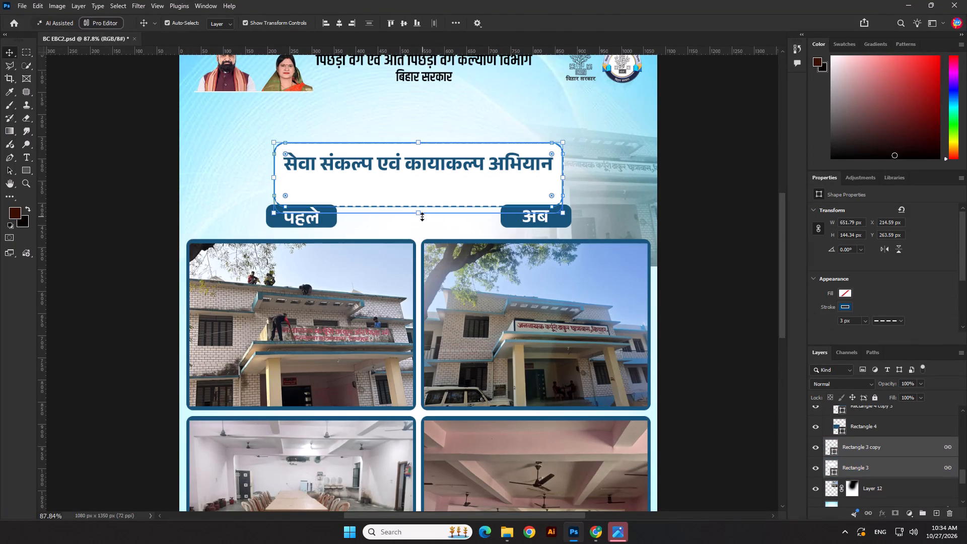
pyautogui.moveTo(422, 217); pyautogui.dragTo(427, 191)
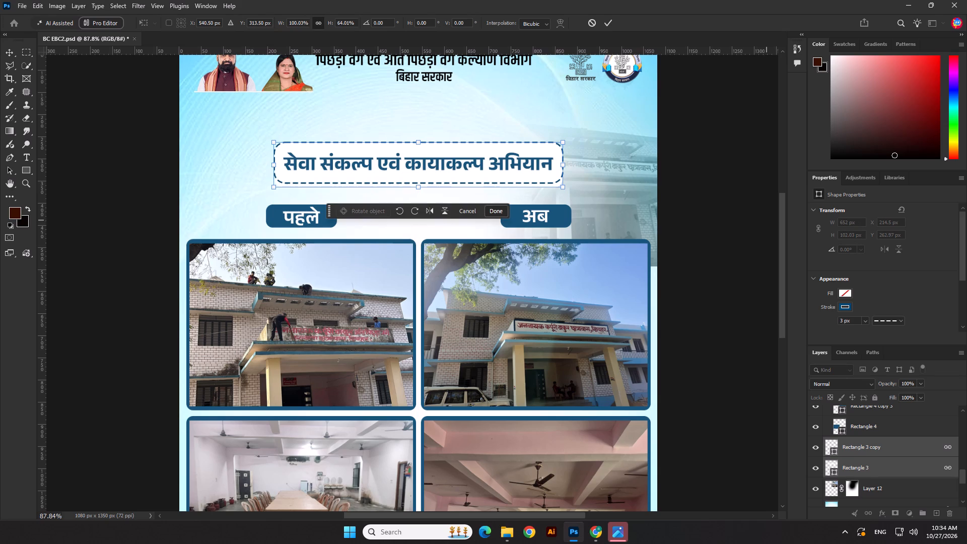
pyautogui.press('Return')
pyautogui.click(733, 216)
# Delete the plain white heading box, Rectangle 3, from behind the heading text.
pyautogui.scroll(3, 582, 169)
pyautogui.click(549, 190)
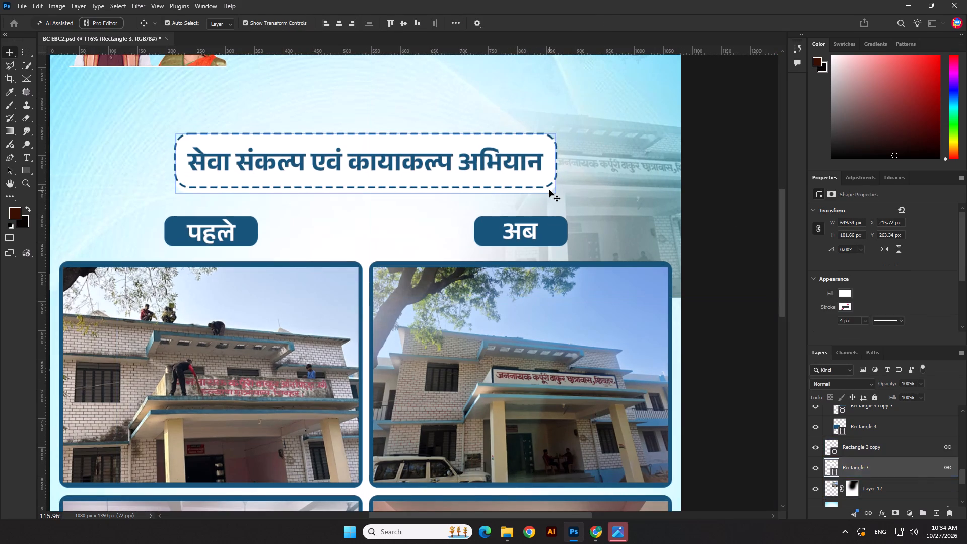
pyautogui.press('Delete')
# Give the dashed heading box, Rectangle 3 copy, a 2 px stroke and a white fill.
pyautogui.click(552, 153)
pyautogui.click(556, 146)
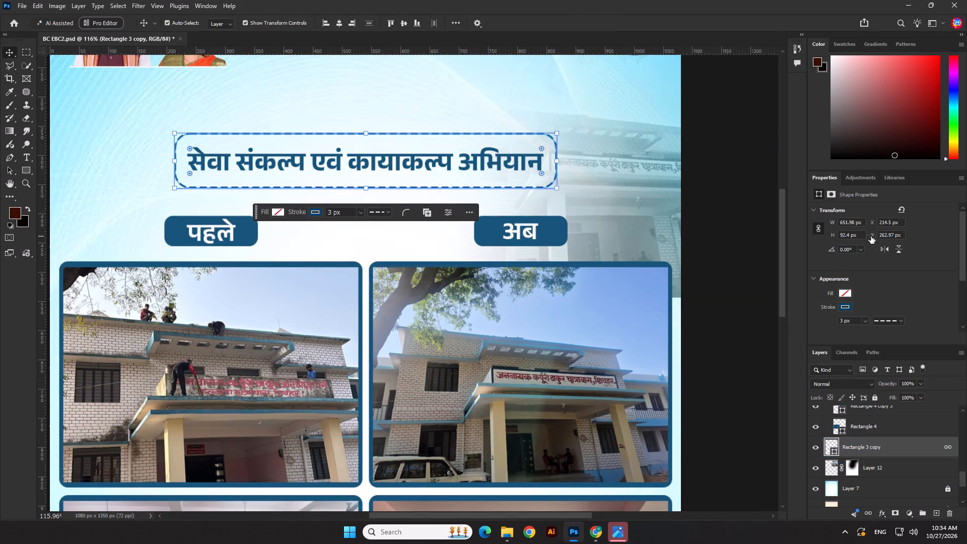
pyautogui.scroll(-4, 877, 247)
pyautogui.moveTo(854, 288); pyautogui.dragTo(799, 288)
pyautogui.press('2')
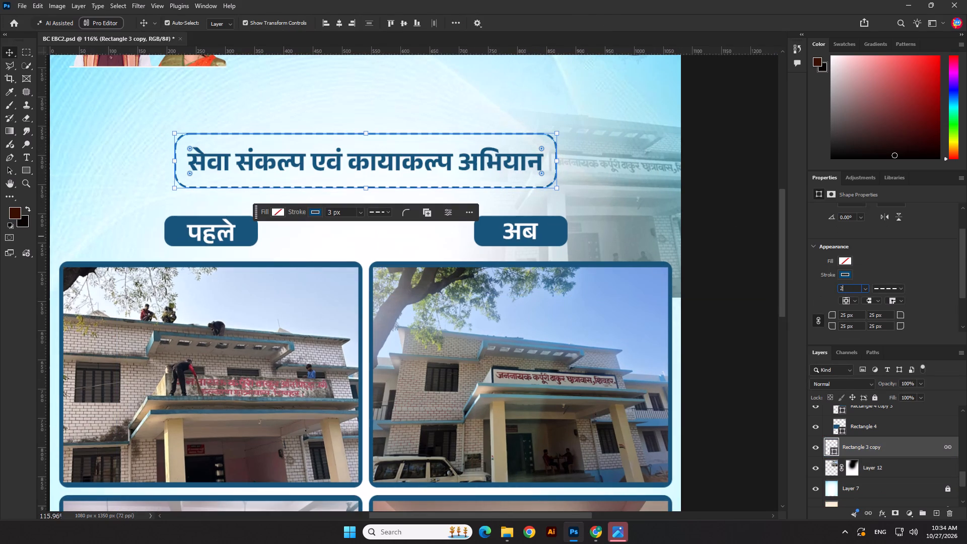
pyautogui.press('Return')
pyautogui.click(848, 259)
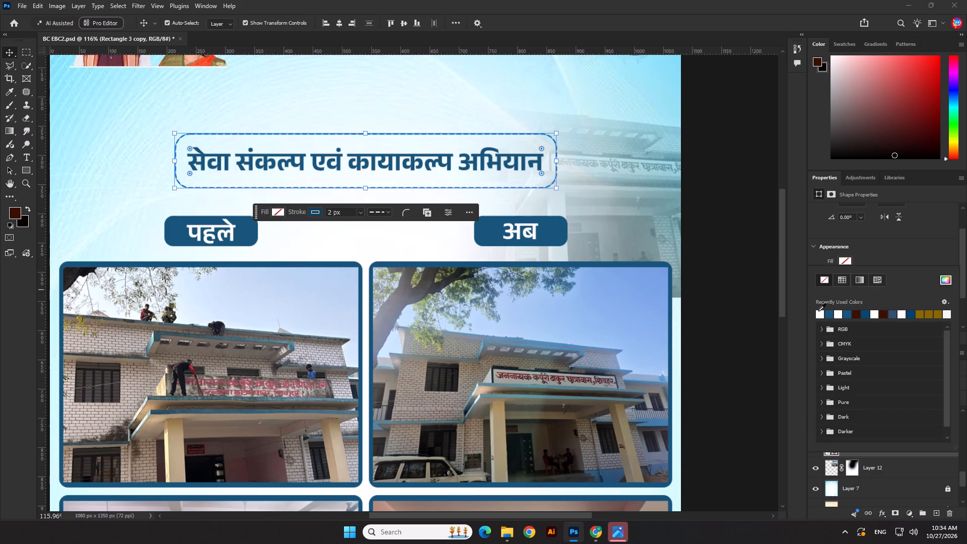
pyautogui.click(818, 312)
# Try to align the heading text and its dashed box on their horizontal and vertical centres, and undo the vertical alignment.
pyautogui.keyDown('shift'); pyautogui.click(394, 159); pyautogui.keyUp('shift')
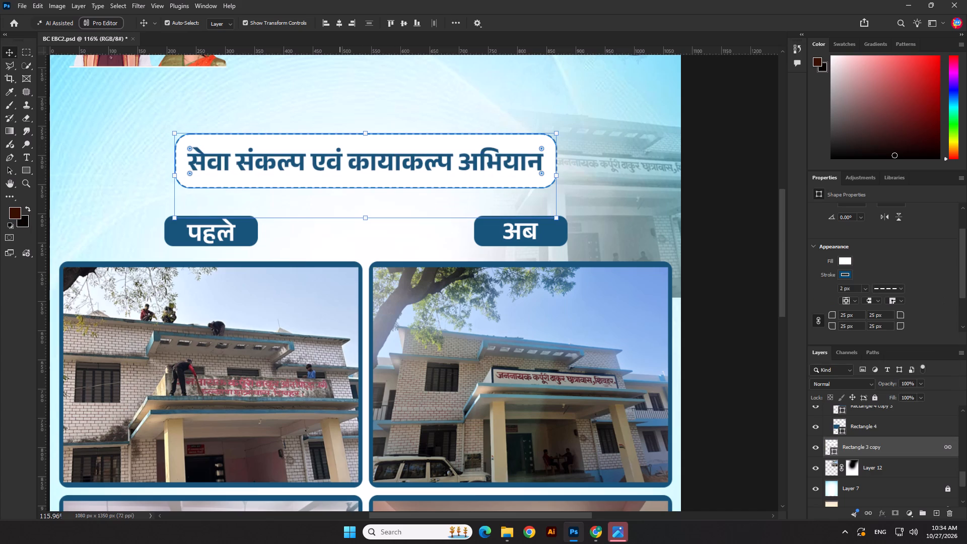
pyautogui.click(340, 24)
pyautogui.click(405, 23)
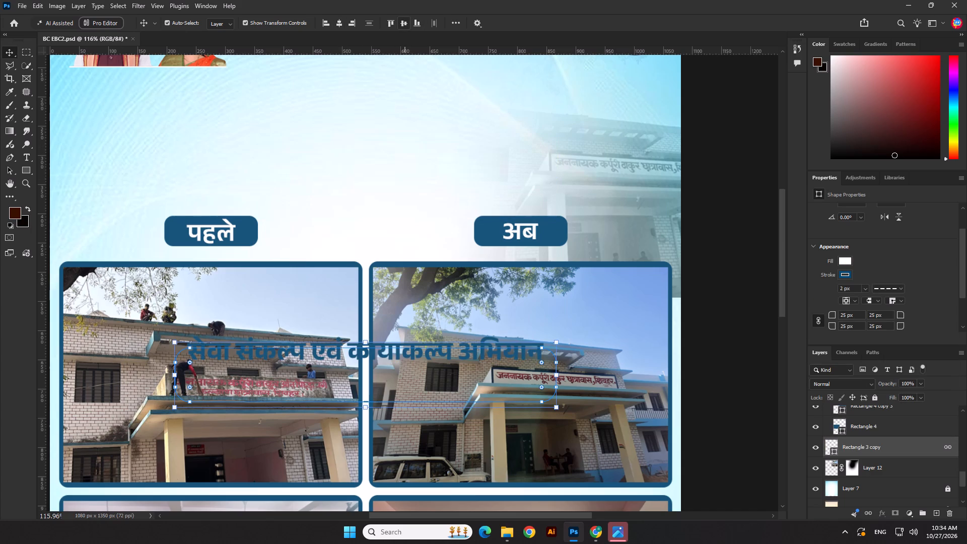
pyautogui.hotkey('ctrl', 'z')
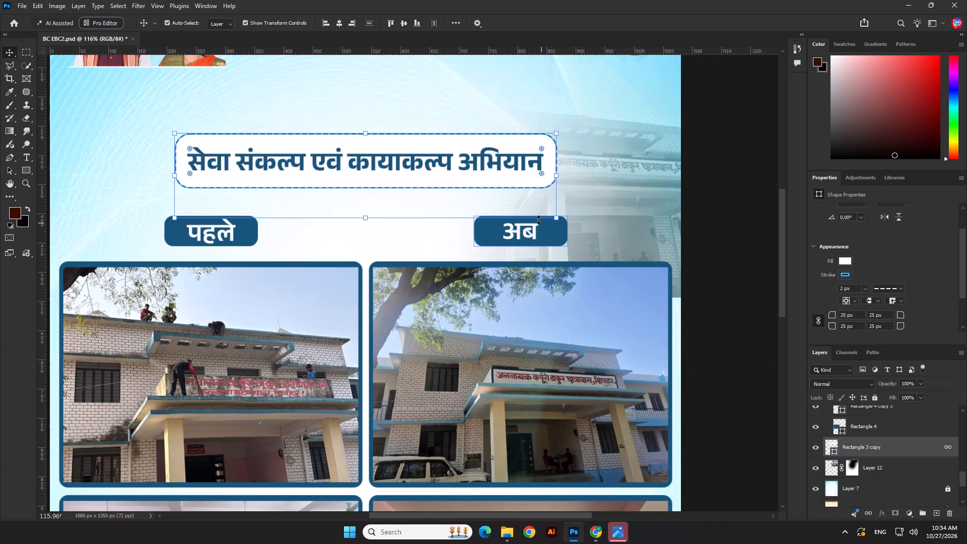